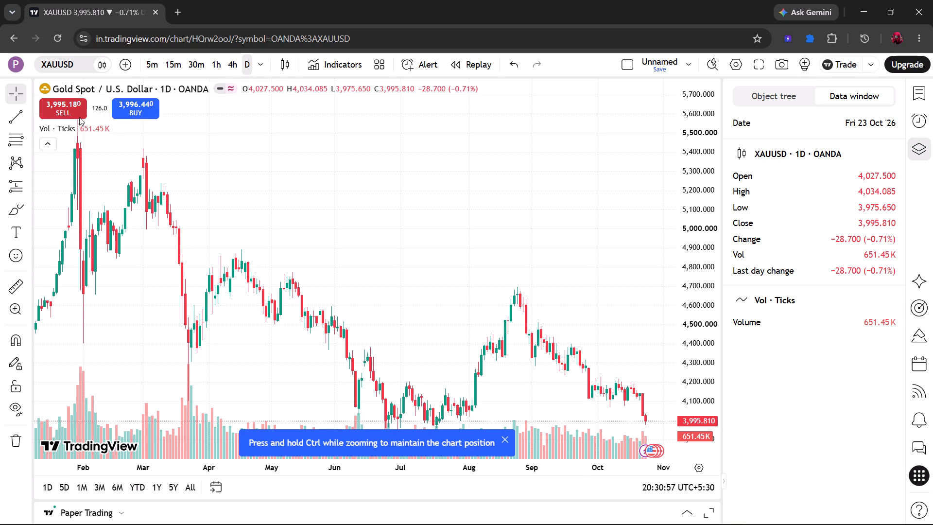
Look over the daily XAUUSD chart's price action from early 2026 through October, dismissing the chart-values tip.
{"action": "left_click_drag", "start_coordinate": [173, 153], "coordinate": [333, 210]}
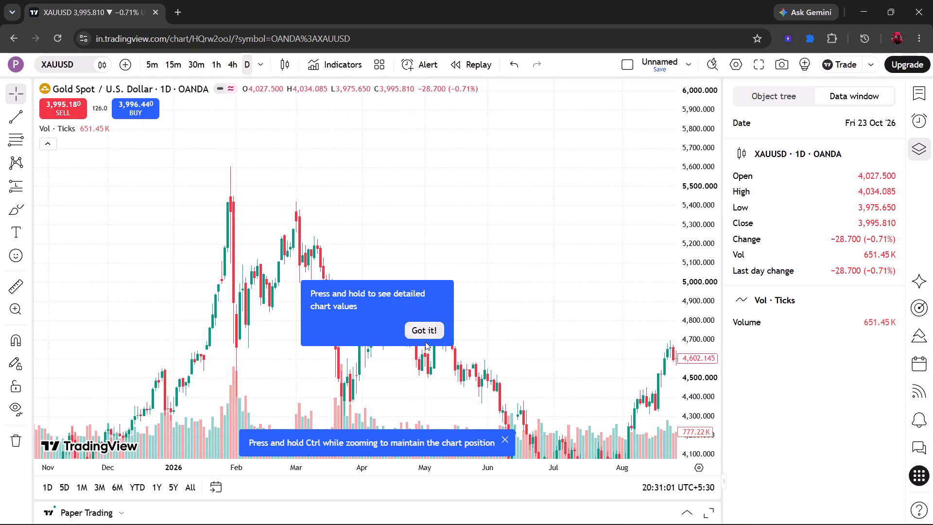
{"action": "left_click", "coordinate": [427, 332]}
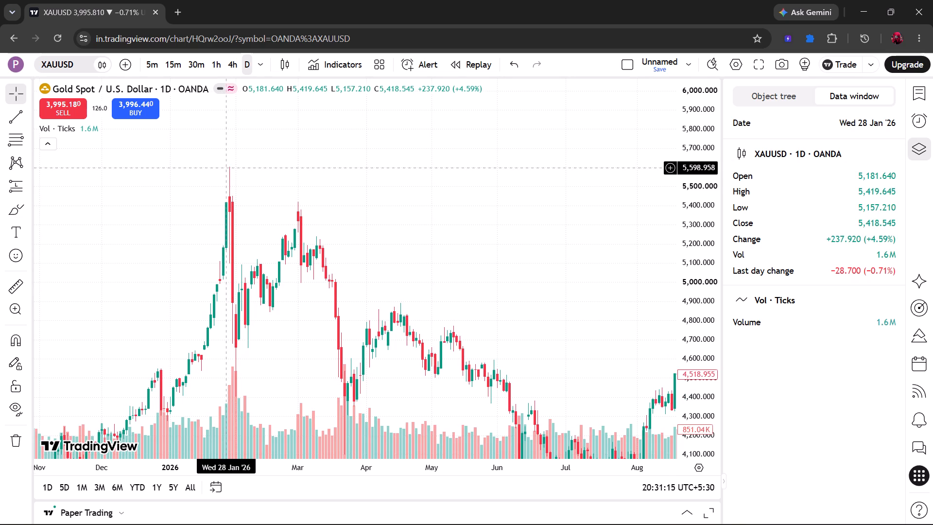
{"action": "left_click_drag", "start_coordinate": [314, 212], "coordinate": [220, 192]}
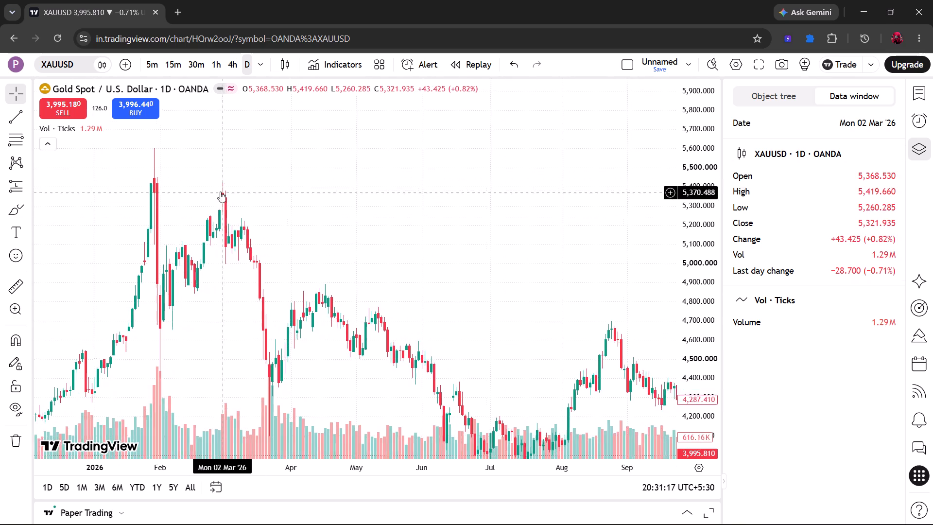
{"action": "left_click_drag", "start_coordinate": [368, 214], "coordinate": [279, 196]}
{"action": "right_click", "coordinate": [275, 196]}
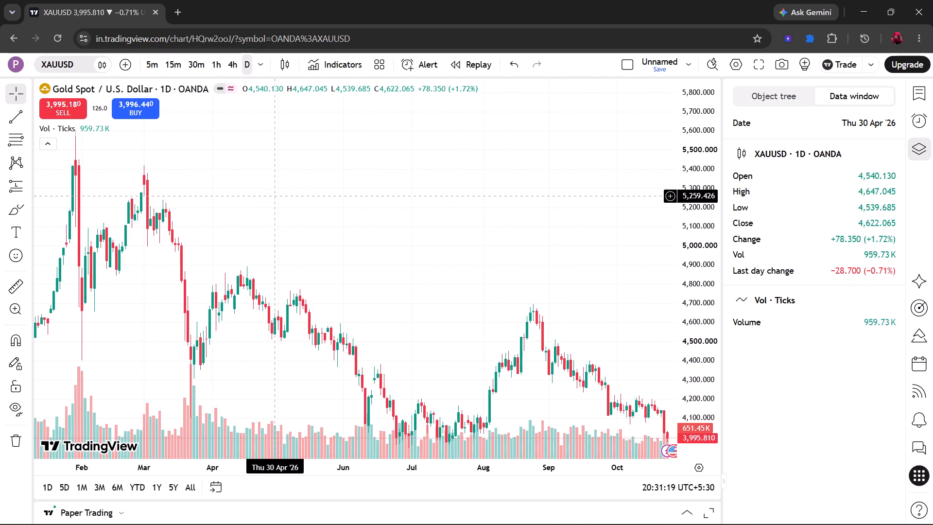
{"action": "left_click", "coordinate": [275, 196]}
{"action": "left_click", "coordinate": [299, 212]}
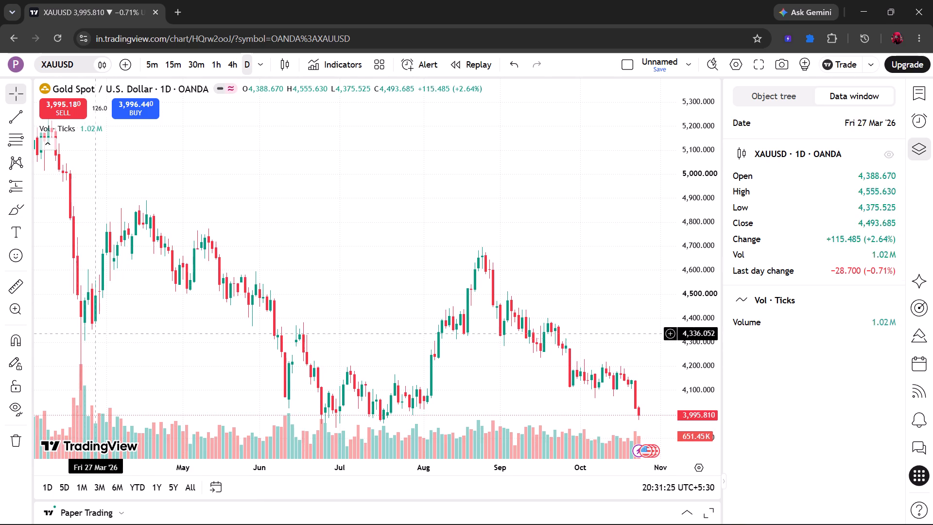
{"action": "left_click_drag", "start_coordinate": [185, 187], "coordinate": [308, 249]}
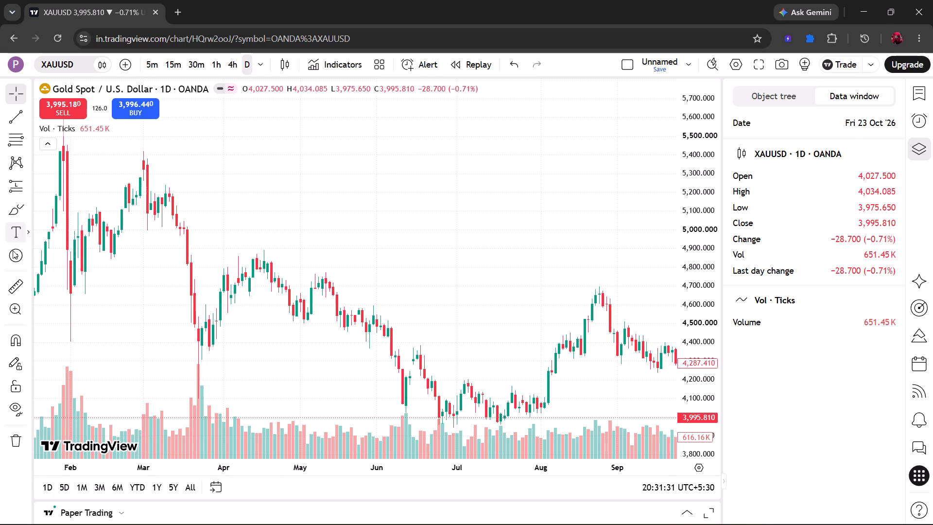
Add the Rectangle and Path drawing tools to the favorites, leaving Path as the active tool.
{"action": "left_click", "coordinate": [16, 211]}
{"action": "left_click", "coordinate": [29, 211]}
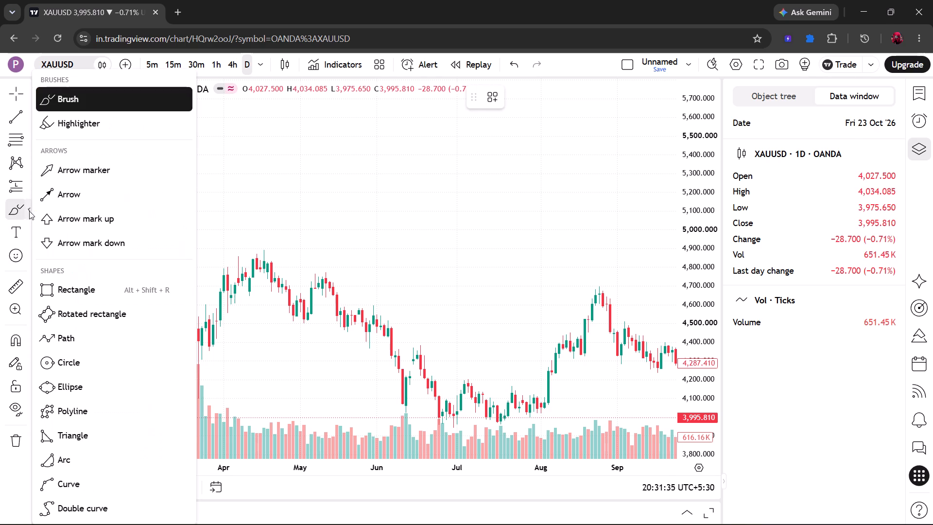
{"action": "left_click", "coordinate": [105, 333]}
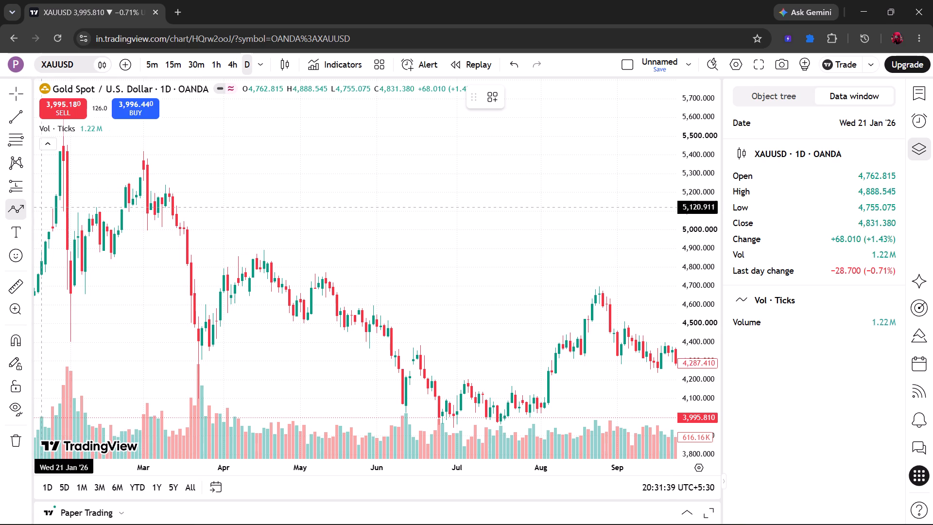
{"action": "left_click", "coordinate": [25, 209]}
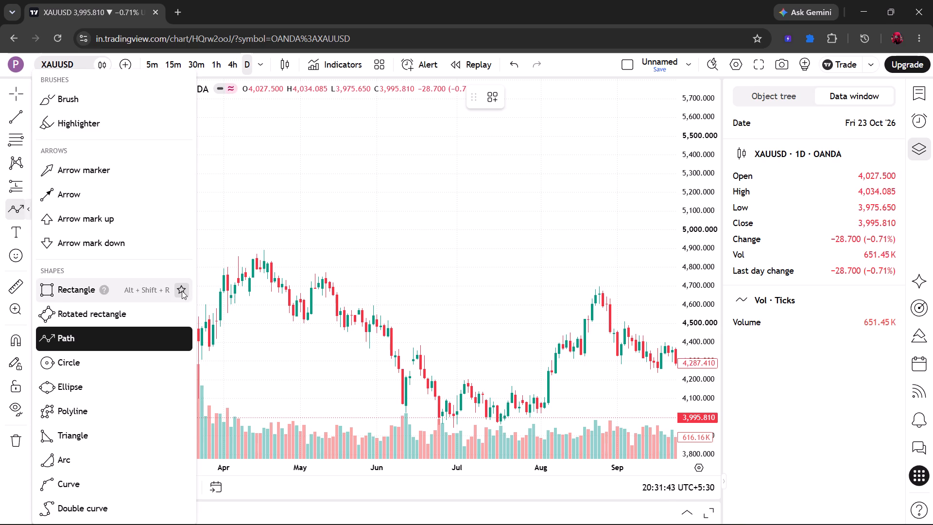
{"action": "left_click", "coordinate": [181, 291]}
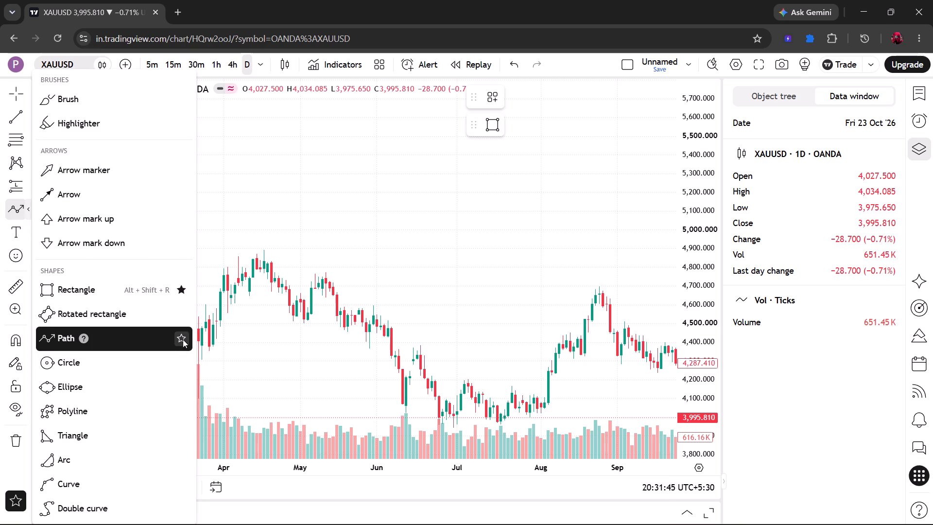
{"action": "left_click", "coordinate": [184, 334]}
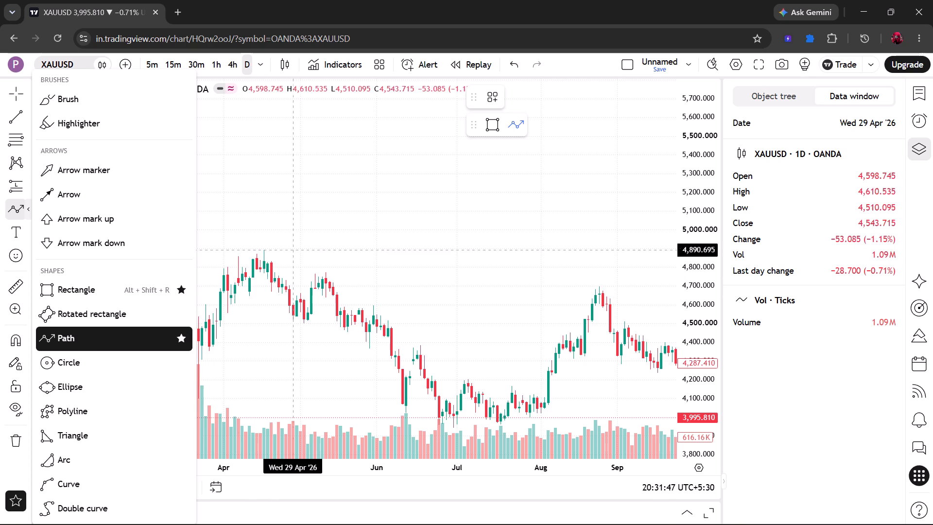
Draw a tiny path at about 4,950 above the early-May candles, finish it and bring up its object options.
{"action": "left_click", "coordinate": [311, 234]}
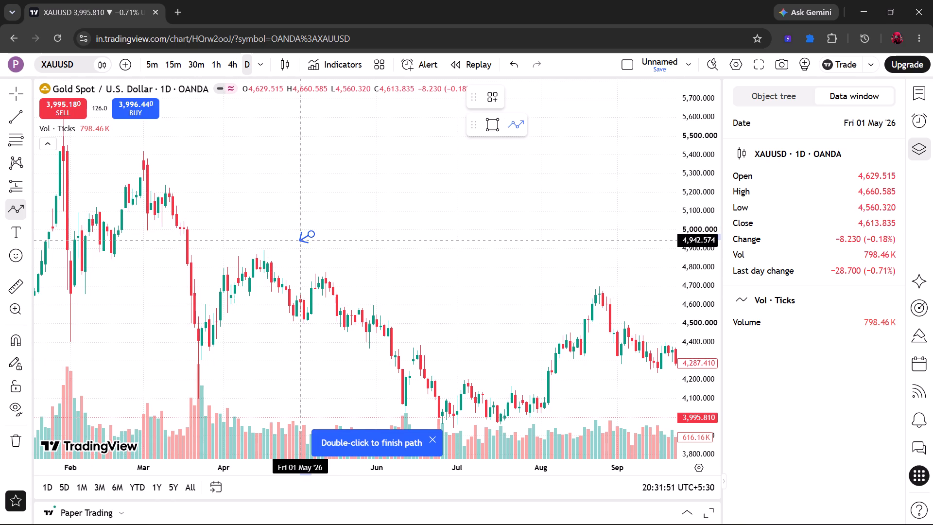
{"action": "double_click", "coordinate": [301, 240]}
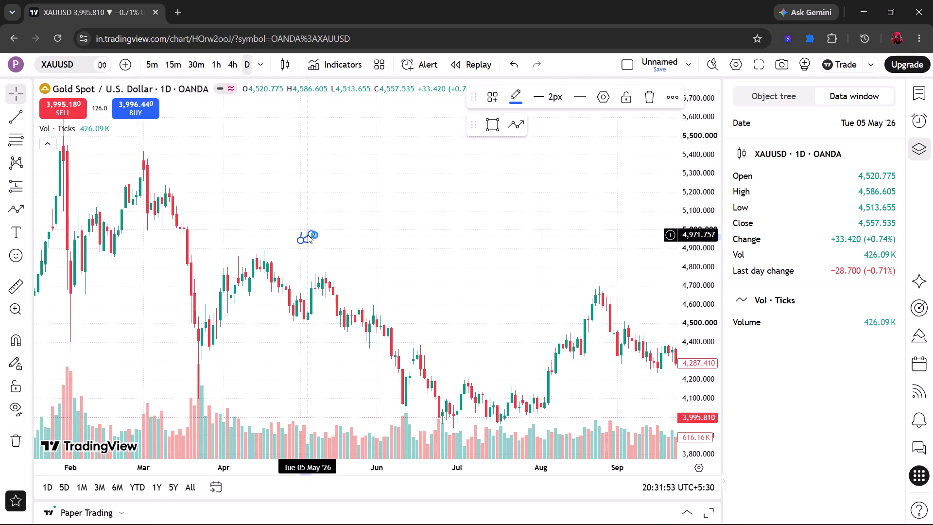
{"action": "right_click", "coordinate": [308, 235]}
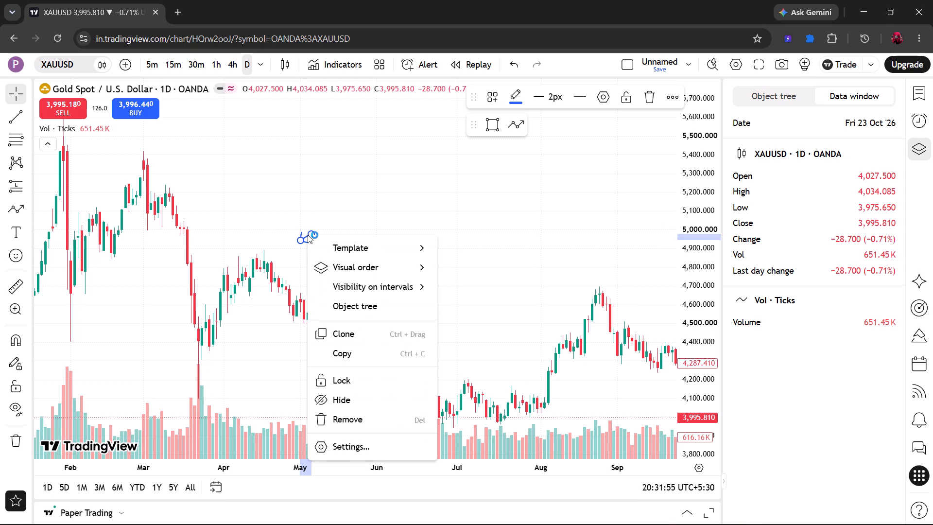
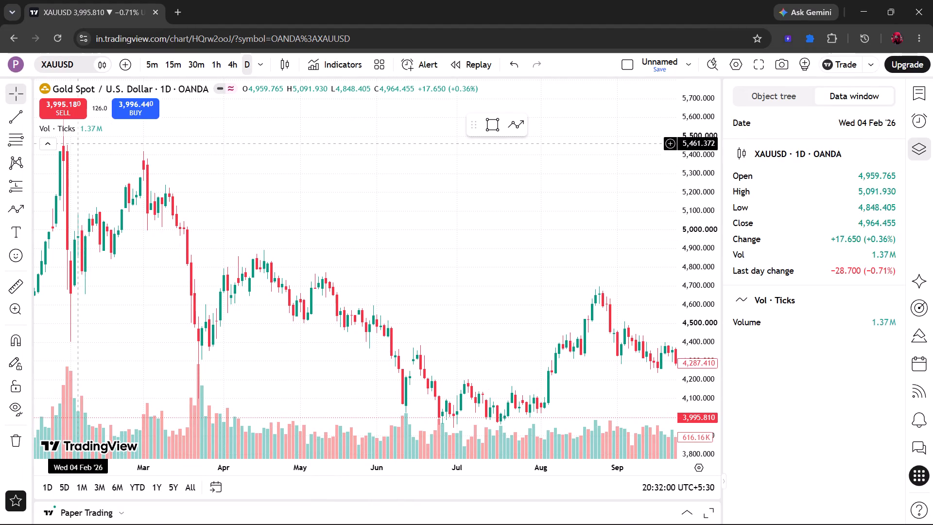
Switch to the JARVIS assistant window and close it to return to the chart.
{"action": "left_click_drag", "start_coordinate": [161, 220], "coordinate": [272, 256]}
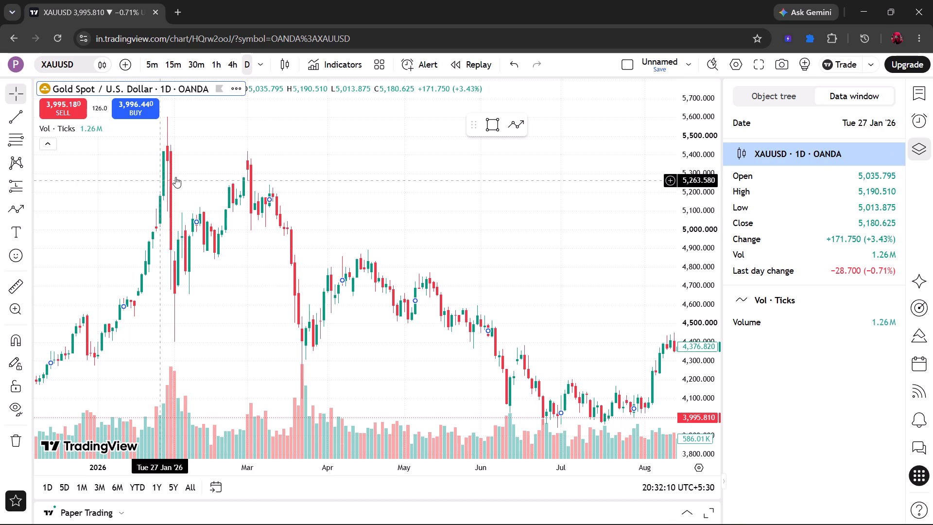
{"action": "key", "text": "alt+Tab"}
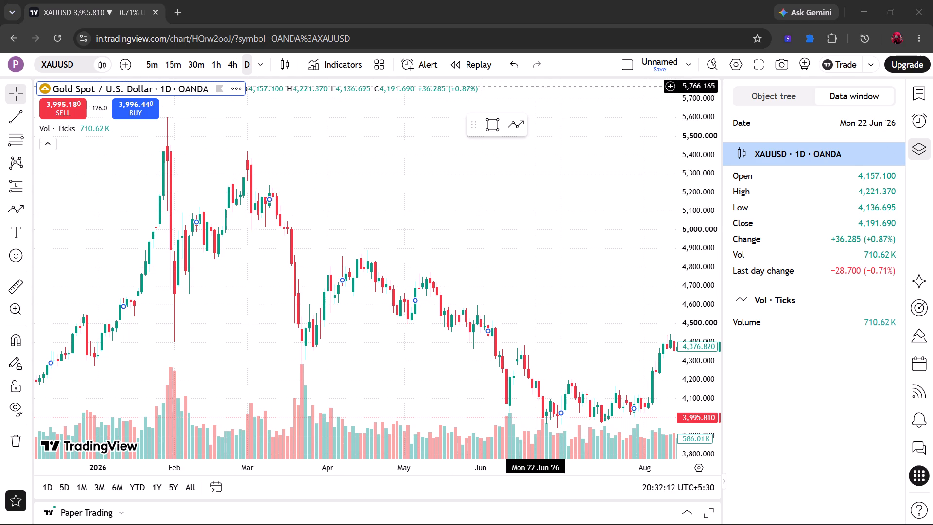
{"action": "key", "text": "alt+Tab"}
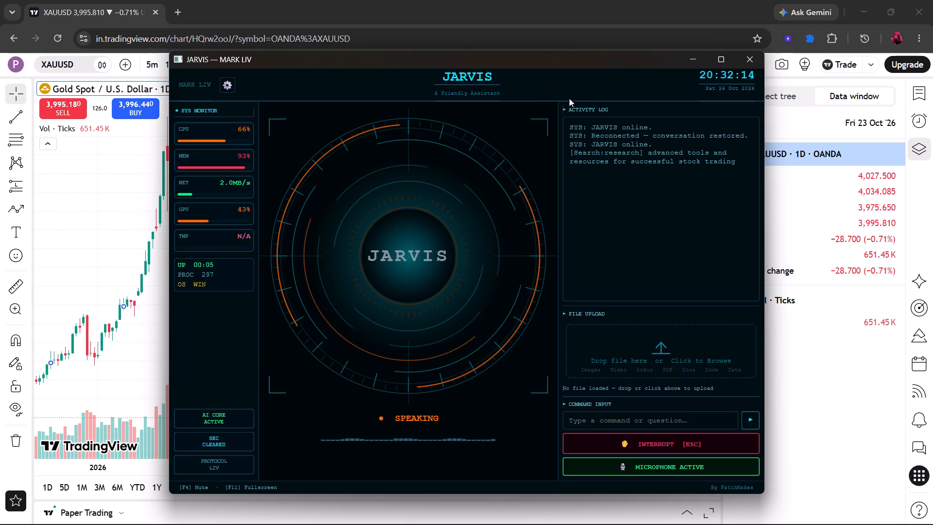
{"action": "left_click", "coordinate": [743, 56]}
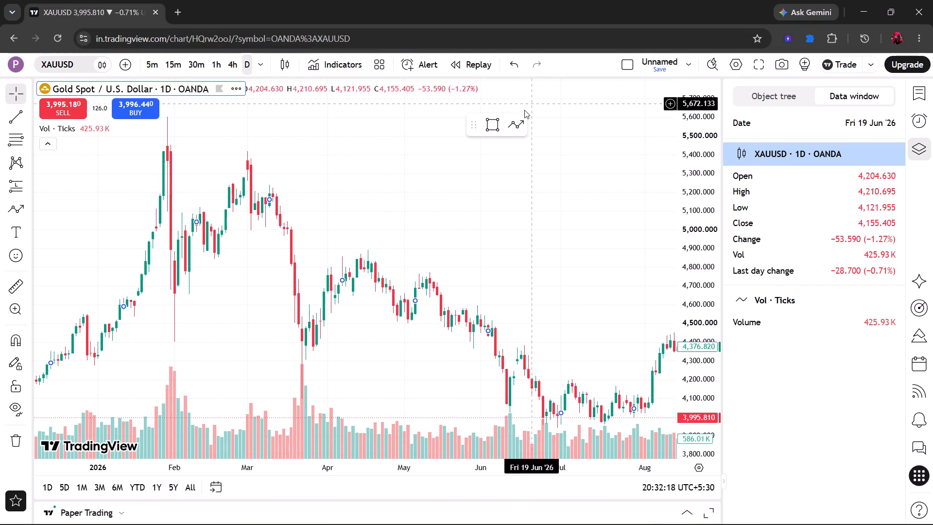
Draw a path through the major swings from the late-January high near 5,600 to the 30 June low near 3,930, ending around 4,450 on 12 August.
{"action": "left_click", "coordinate": [514, 122]}
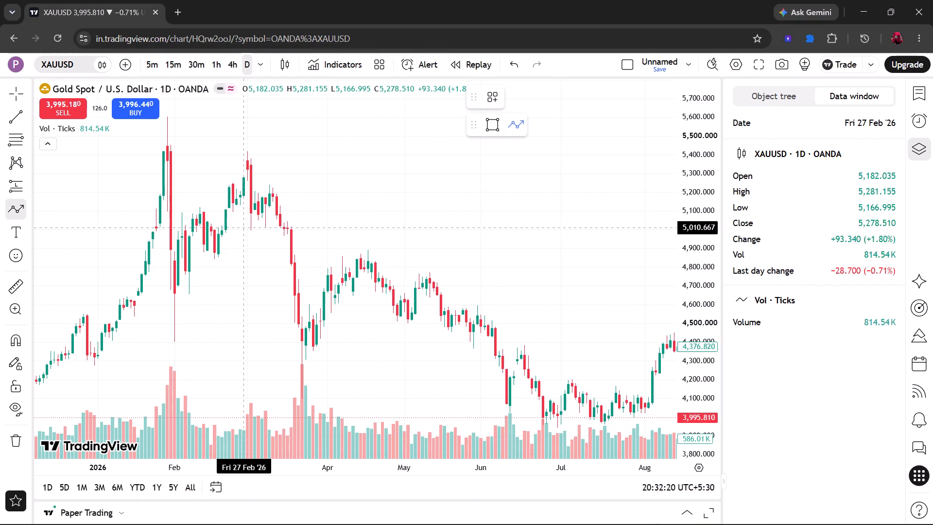
{"action": "left_click", "coordinate": [166, 116]}
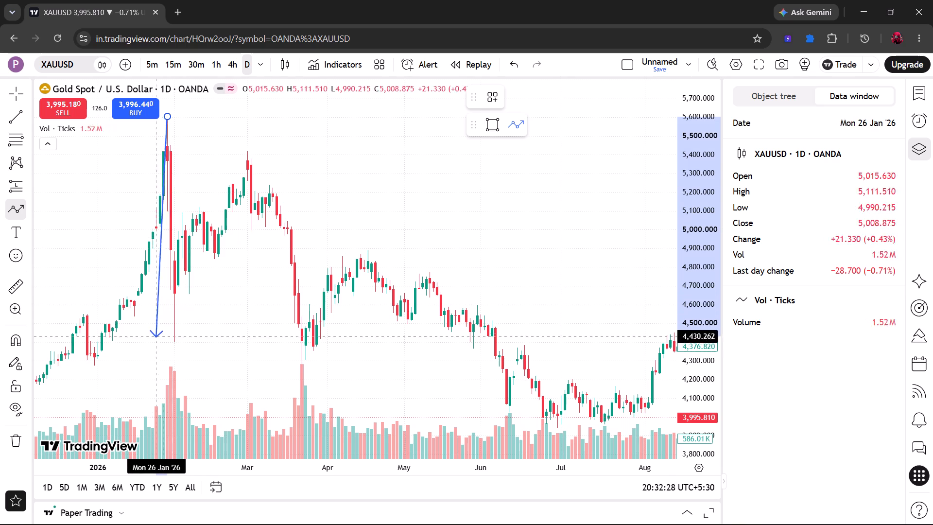
{"action": "left_click", "coordinate": [176, 344]}
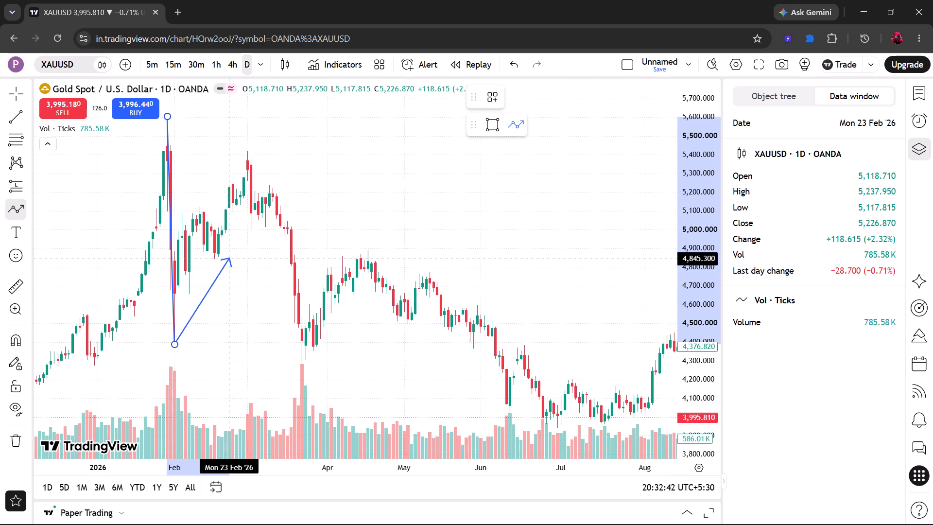
{"action": "left_click", "coordinate": [249, 149]}
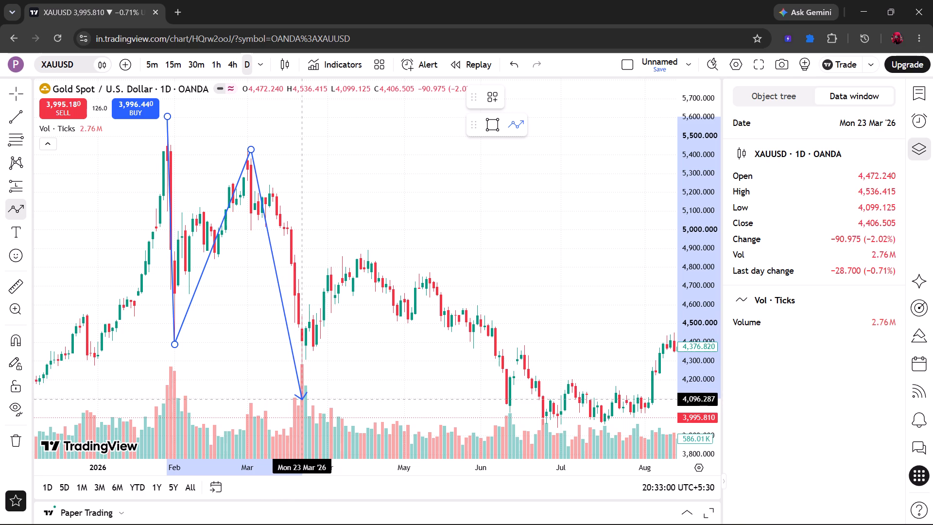
{"action": "left_click", "coordinate": [301, 399]}
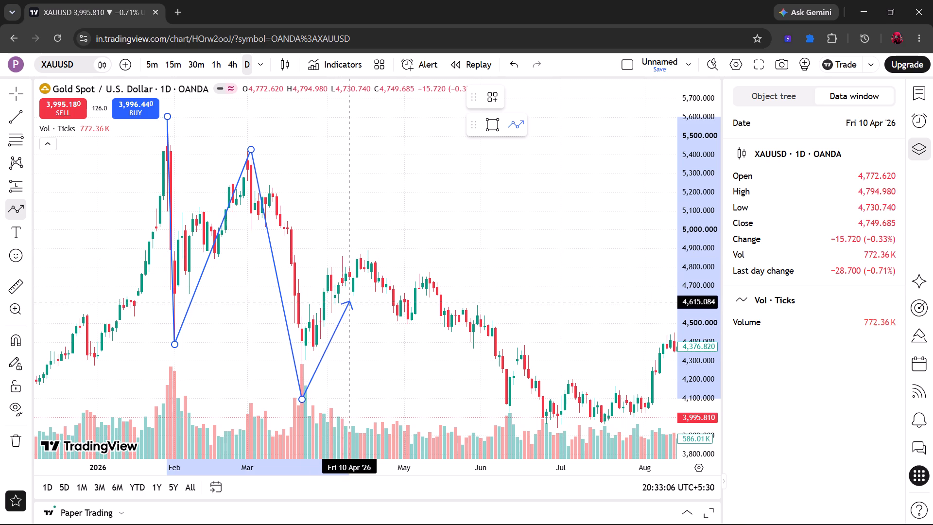
{"action": "left_click", "coordinate": [369, 251]}
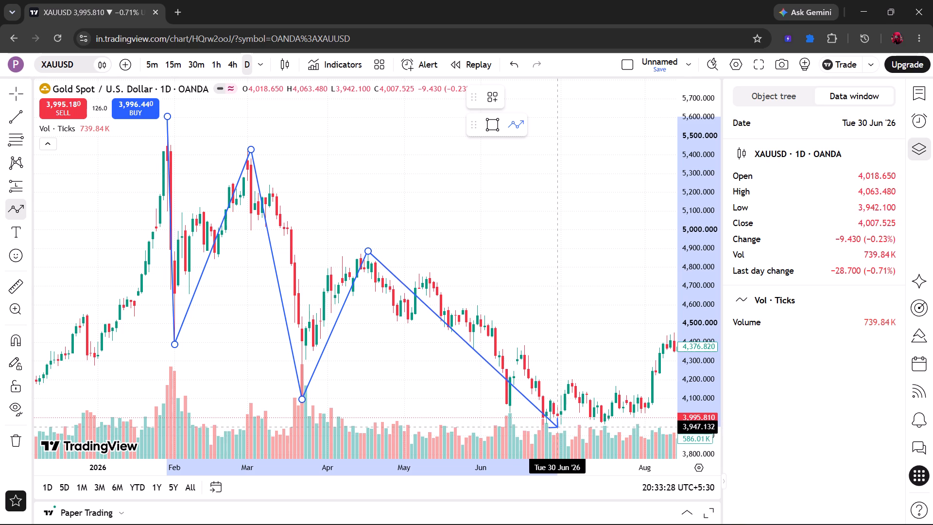
{"action": "left_click", "coordinate": [557, 430]}
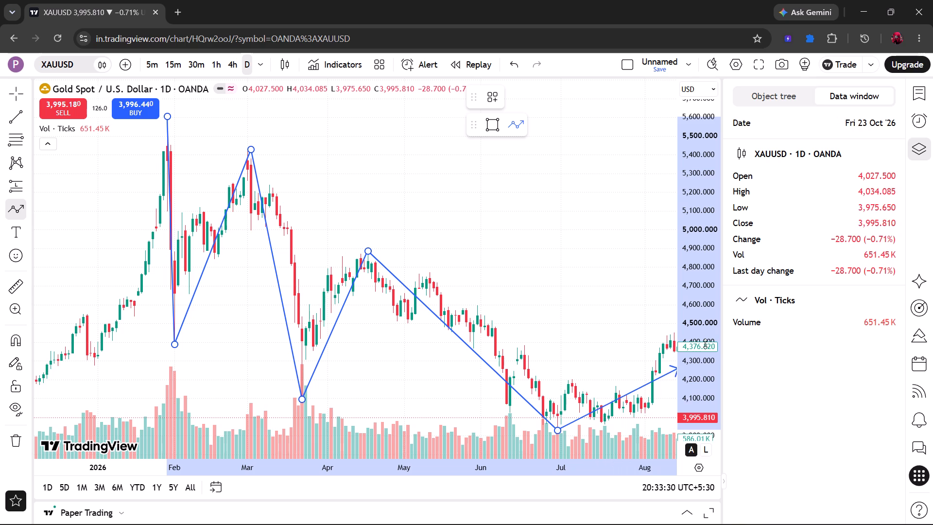
{"action": "left_click_drag", "start_coordinate": [631, 471], "coordinate": [587, 474]}
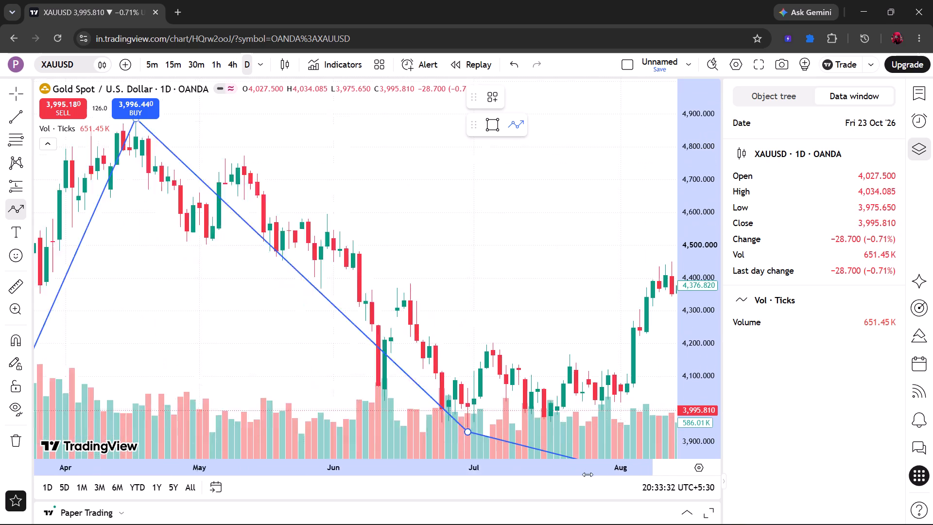
{"action": "left_click_drag", "start_coordinate": [587, 474], "coordinate": [659, 472]}
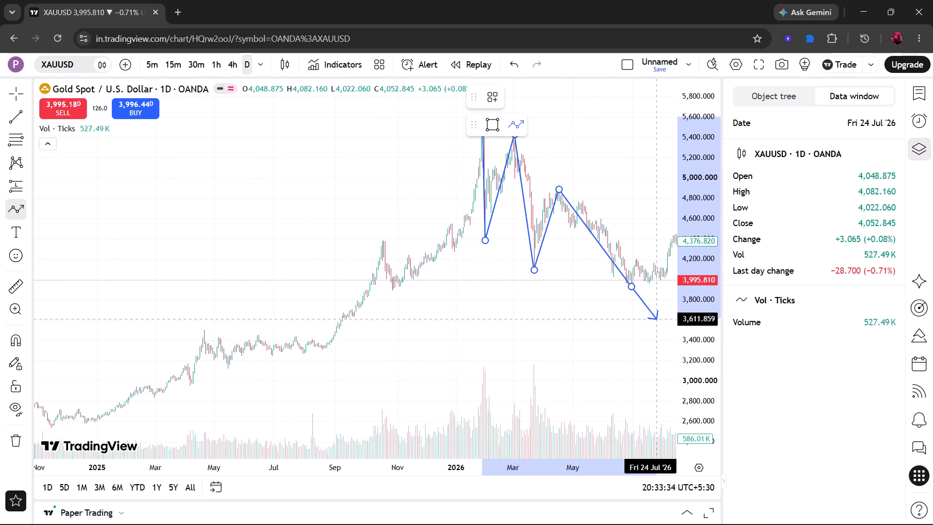
{"action": "left_click", "coordinate": [675, 232]}
{"action": "left_click", "coordinate": [675, 232]}
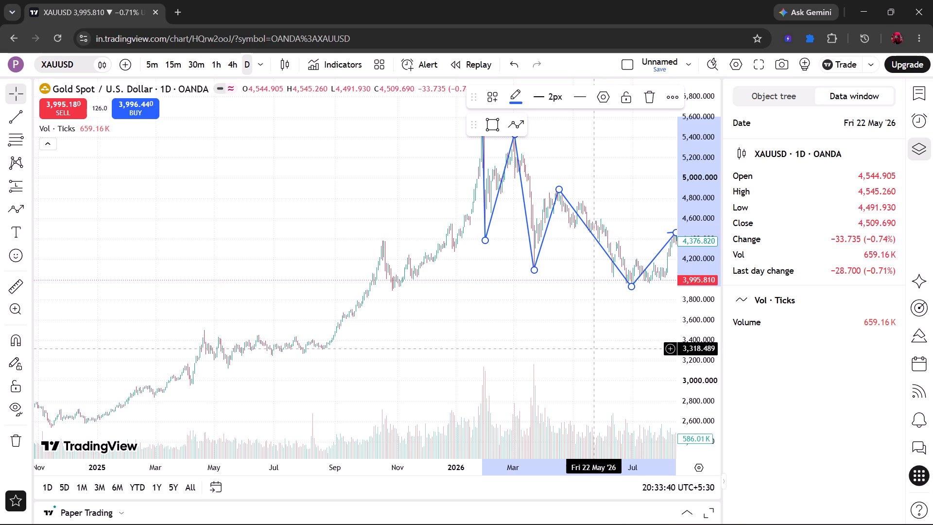
Move the path's end point to the late-August swing high at about 4,700.
{"action": "left_click", "coordinate": [593, 349]}
{"action": "left_click_drag", "start_coordinate": [611, 316], "coordinate": [366, 359]}
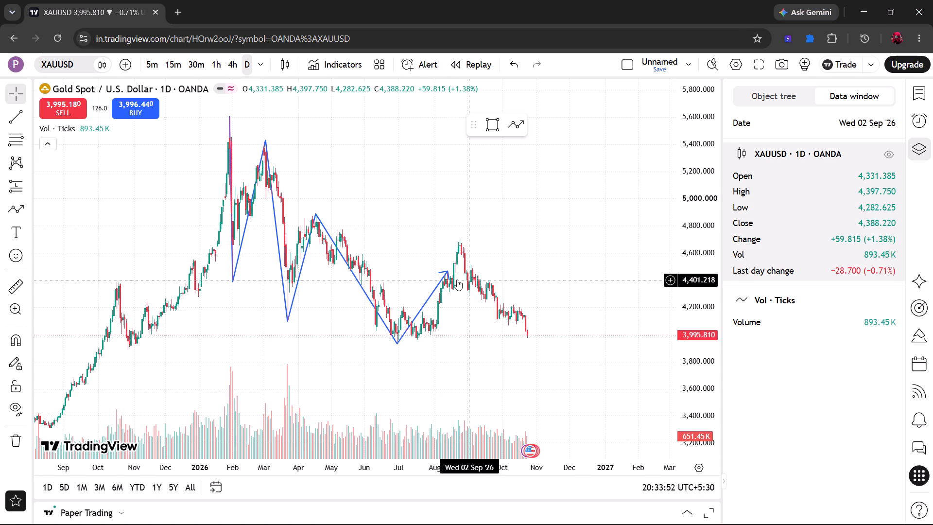
{"action": "left_click_drag", "start_coordinate": [444, 269], "coordinate": [448, 268]}
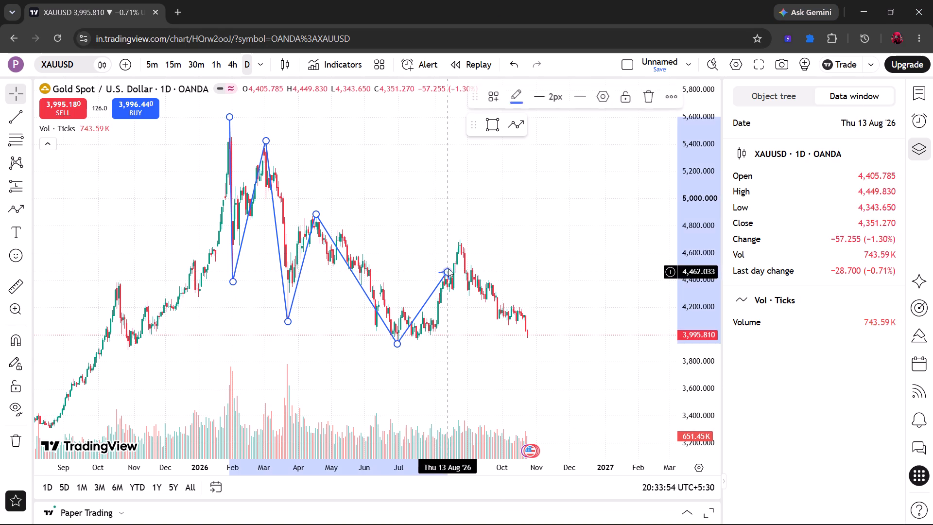
{"action": "left_click_drag", "start_coordinate": [448, 268], "coordinate": [451, 240]}
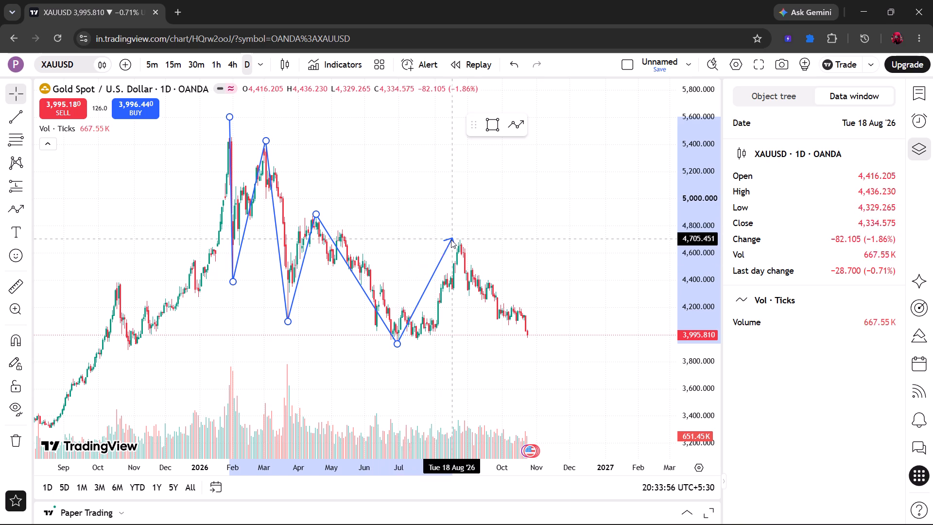
{"action": "left_click_drag", "start_coordinate": [451, 240], "coordinate": [454, 240]}
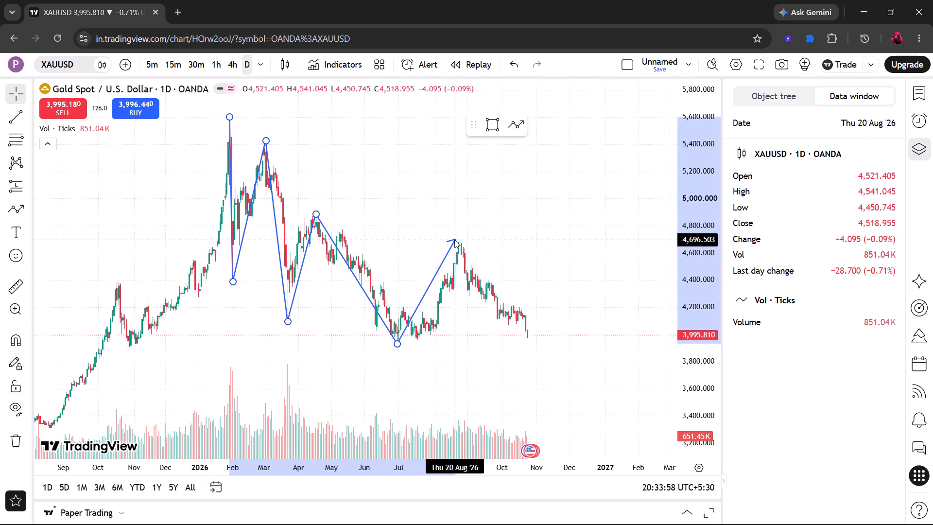
{"action": "left_click_drag", "start_coordinate": [454, 240], "coordinate": [463, 239]}
{"action": "left_click", "coordinate": [463, 239]}
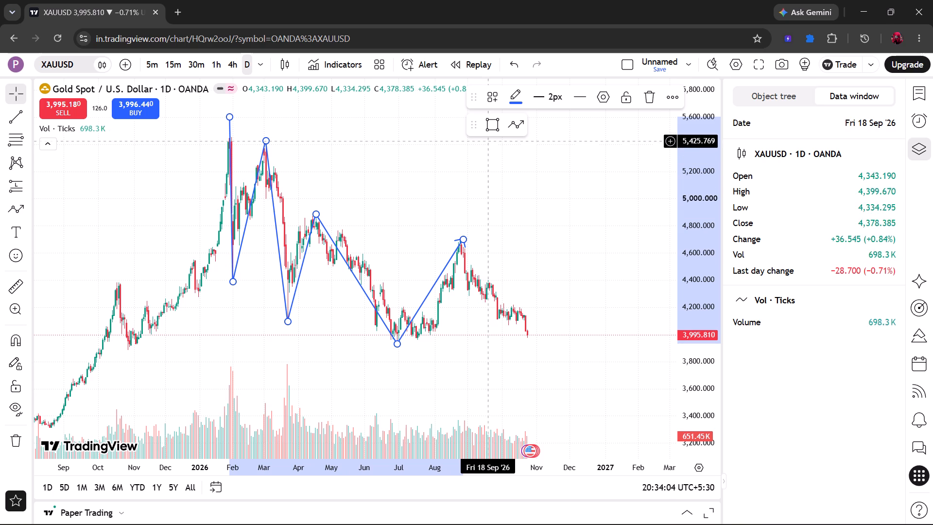
Draw a rectangle at the June–July lows between about 4,003 and 3,940, from 11 June 2026 to 4 January 2027.
{"action": "left_click", "coordinate": [491, 122]}
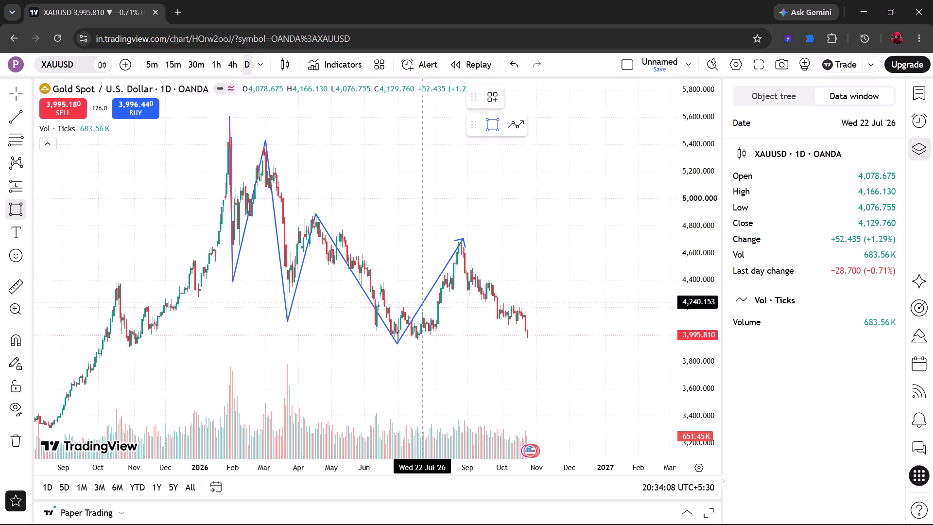
{"action": "left_click", "coordinate": [377, 334]}
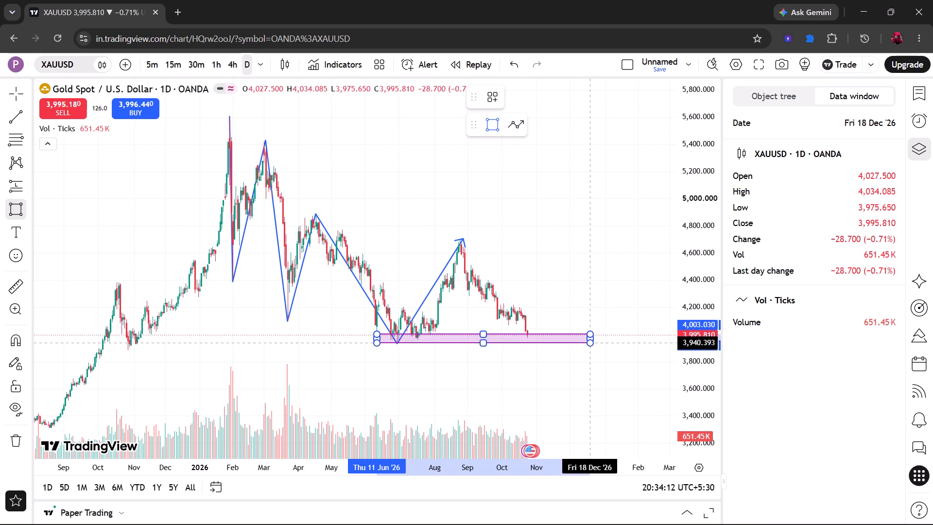
{"action": "left_click", "coordinate": [605, 342]}
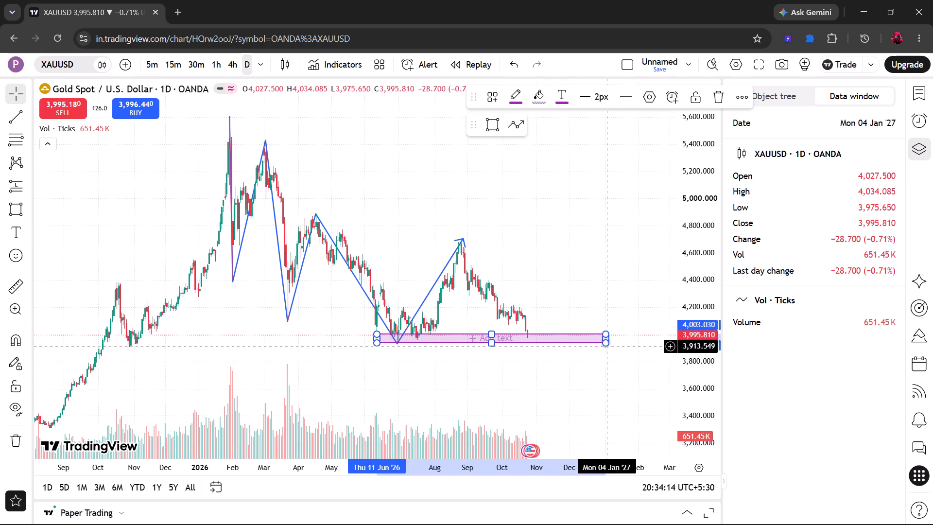
{"action": "left_click", "coordinate": [583, 373]}
Draw a rectangle at the late-August high between about 4,703 and 4,660, from 13 August 2026 to 4 March 2027.
{"action": "left_click_drag", "start_coordinate": [588, 363], "coordinate": [559, 369]}
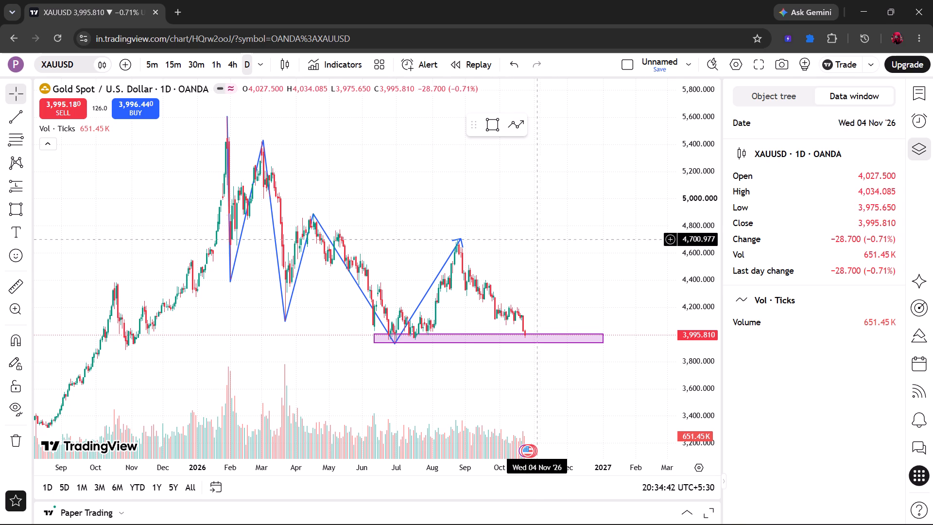
{"action": "left_click_drag", "start_coordinate": [561, 399], "coordinate": [510, 402]}
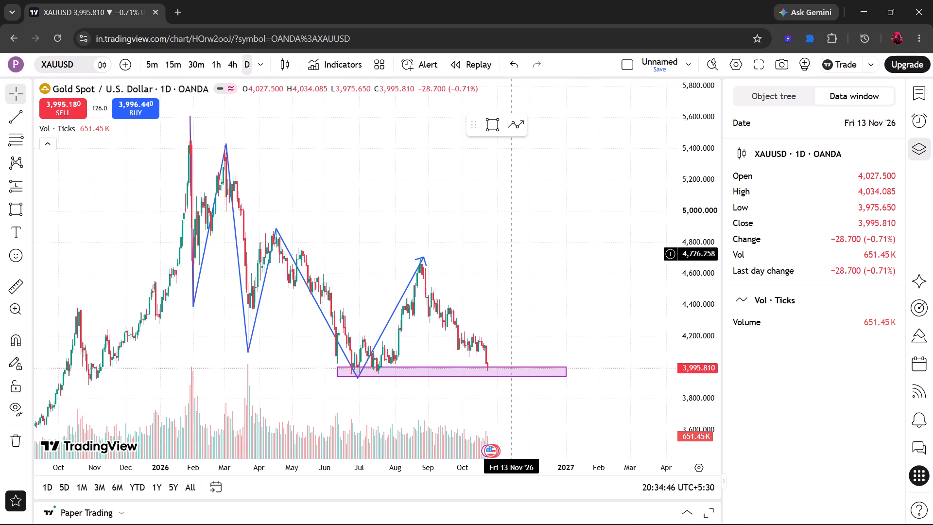
{"action": "left_click", "coordinate": [523, 257]}
{"action": "double_click", "coordinate": [523, 257]}
{"action": "left_click_drag", "start_coordinate": [523, 257], "coordinate": [410, 270]}
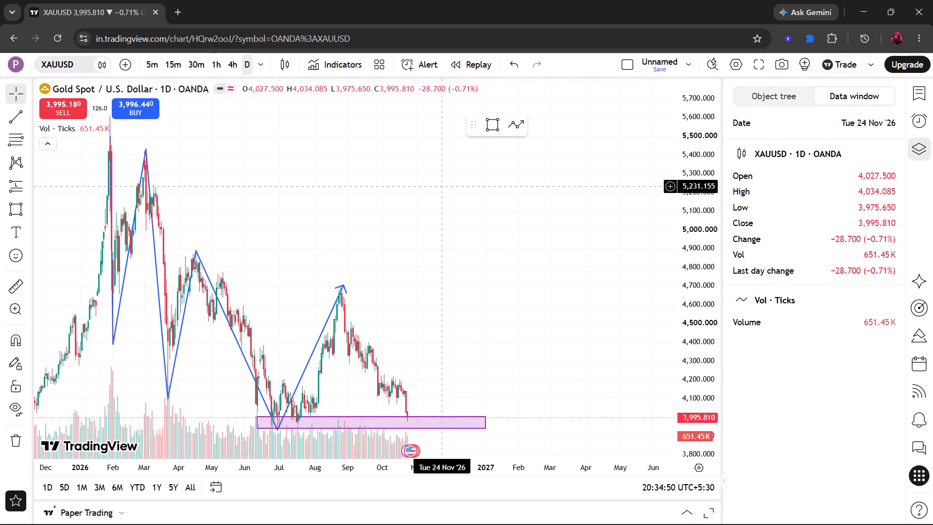
{"action": "left_click", "coordinate": [495, 122]}
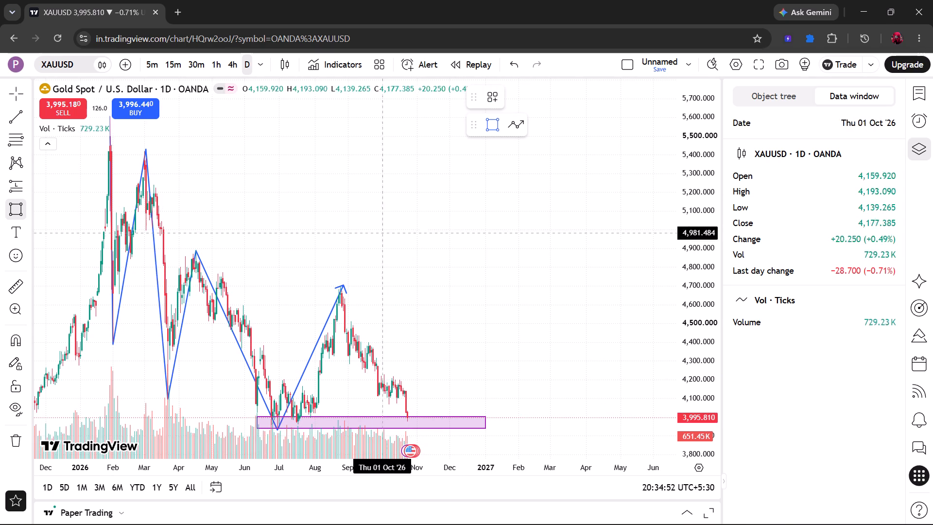
{"action": "left_click", "coordinate": [327, 285]}
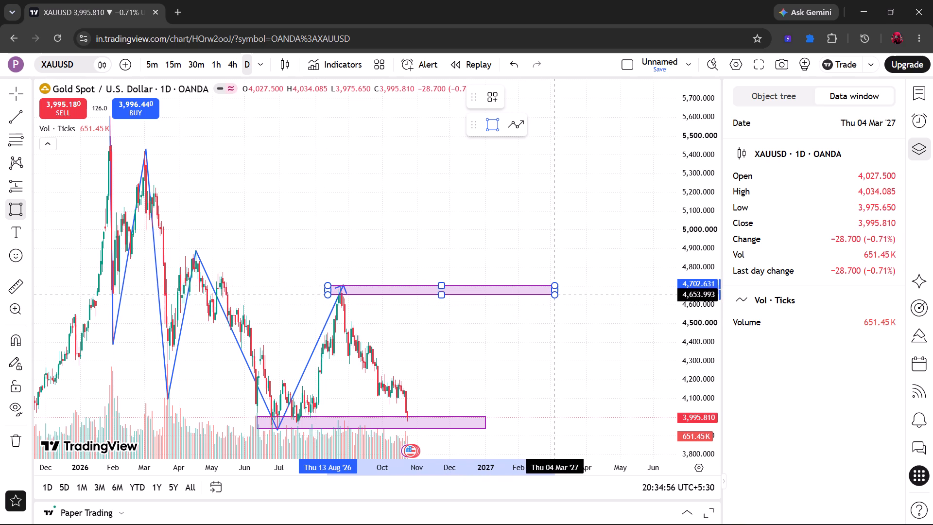
{"action": "left_click", "coordinate": [554, 293]}
{"action": "left_click", "coordinate": [547, 310]}
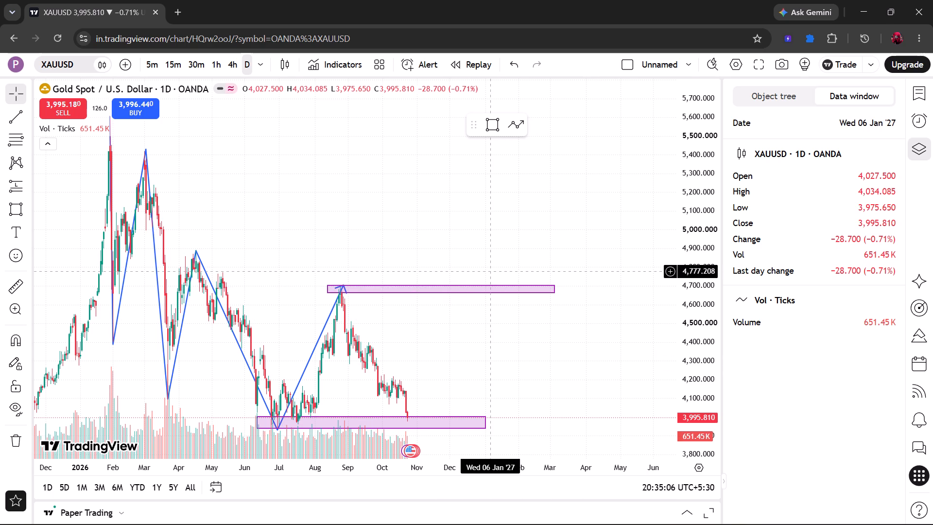
Add the Short position and Long position forecasting tools to the favorites.
{"action": "left_click", "coordinate": [25, 210]}
{"action": "scroll", "coordinate": [72, 383], "scroll_direction": "down", "scroll_amount": 1}
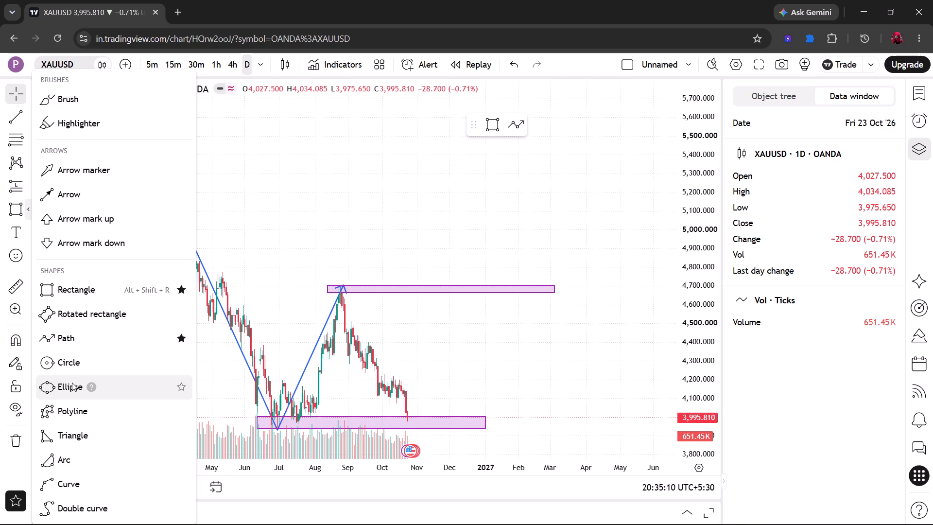
{"action": "scroll", "coordinate": [72, 383], "scroll_direction": "down", "scroll_amount": 1}
{"action": "left_click", "coordinate": [17, 190]}
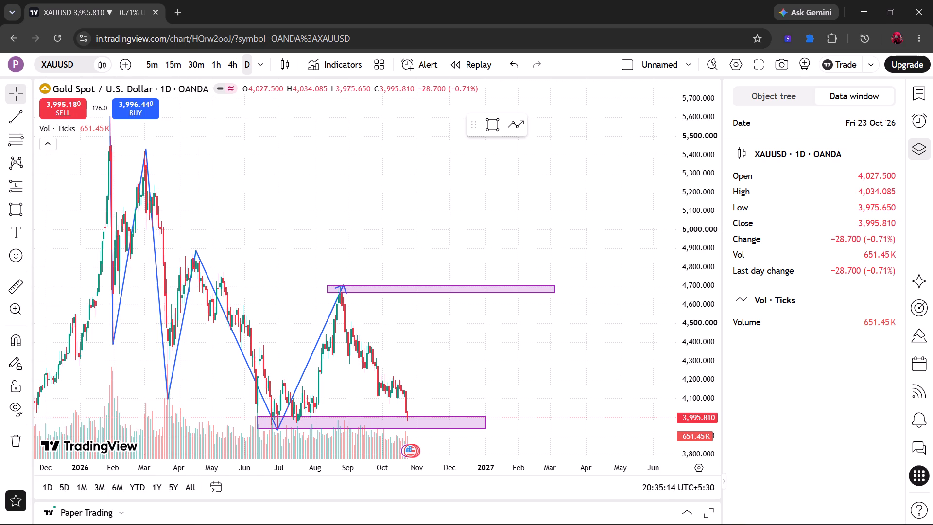
{"action": "left_click", "coordinate": [27, 187]}
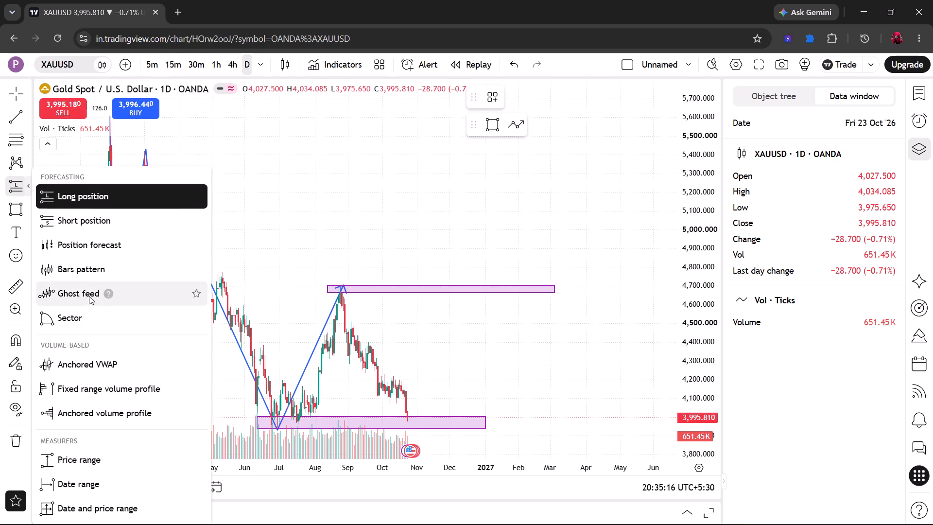
{"action": "scroll", "coordinate": [89, 362], "scroll_direction": "down", "scroll_amount": 2}
{"action": "left_click", "coordinate": [195, 221]}
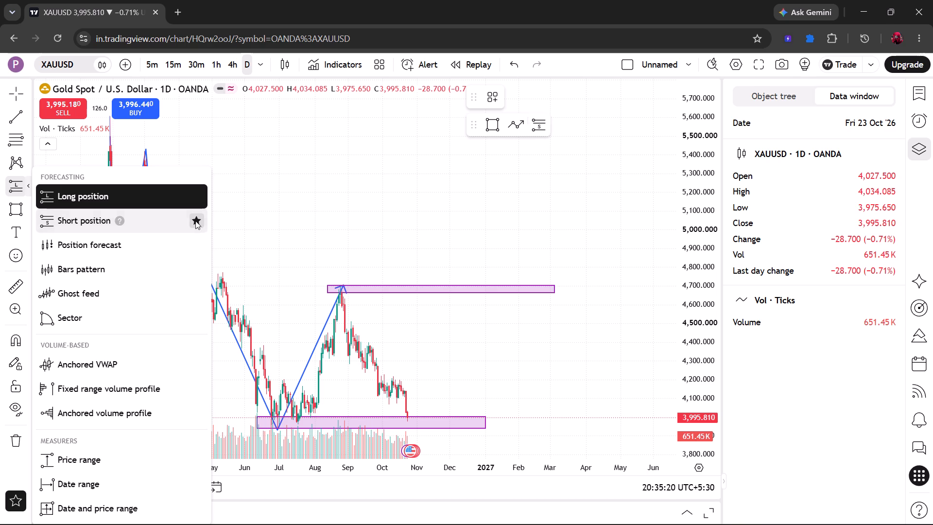
{"action": "left_click", "coordinate": [196, 198]}
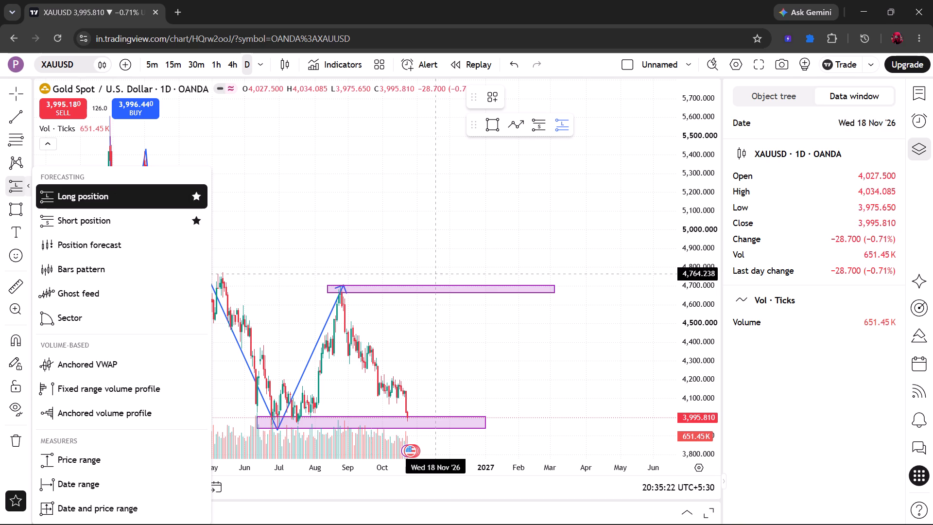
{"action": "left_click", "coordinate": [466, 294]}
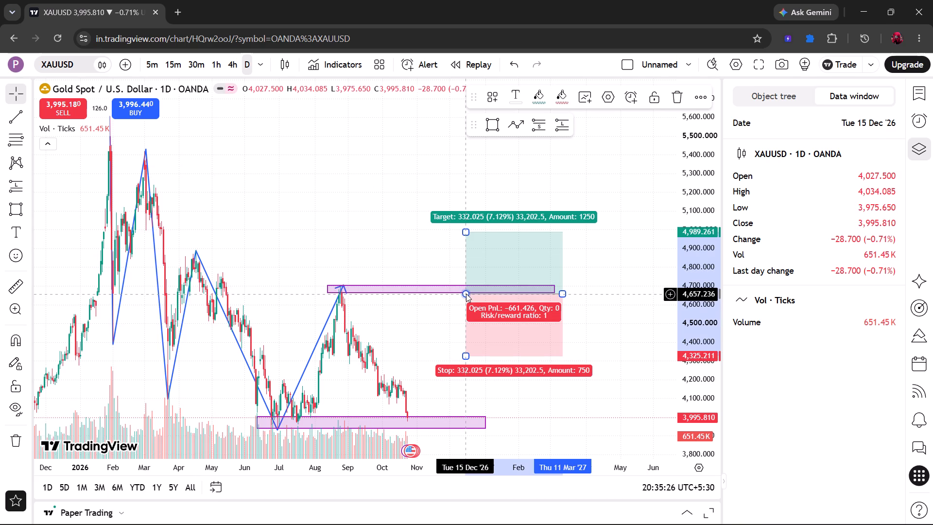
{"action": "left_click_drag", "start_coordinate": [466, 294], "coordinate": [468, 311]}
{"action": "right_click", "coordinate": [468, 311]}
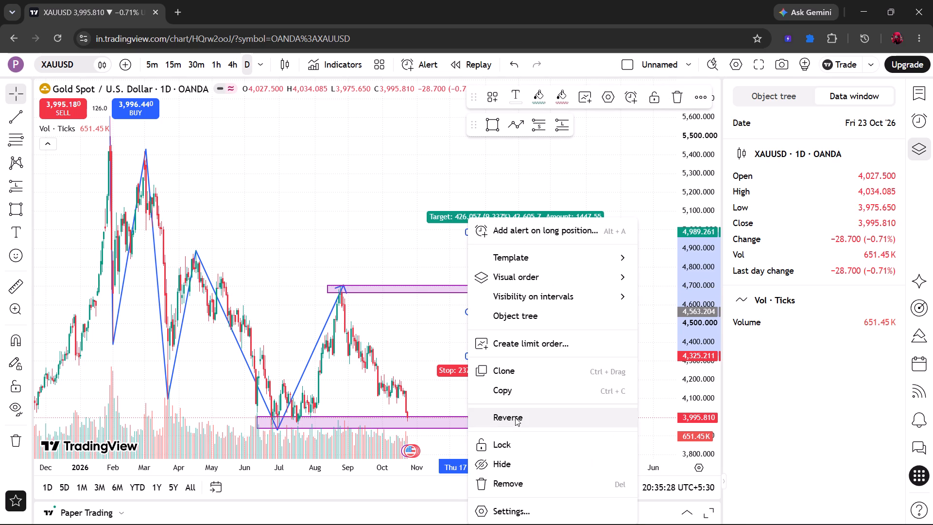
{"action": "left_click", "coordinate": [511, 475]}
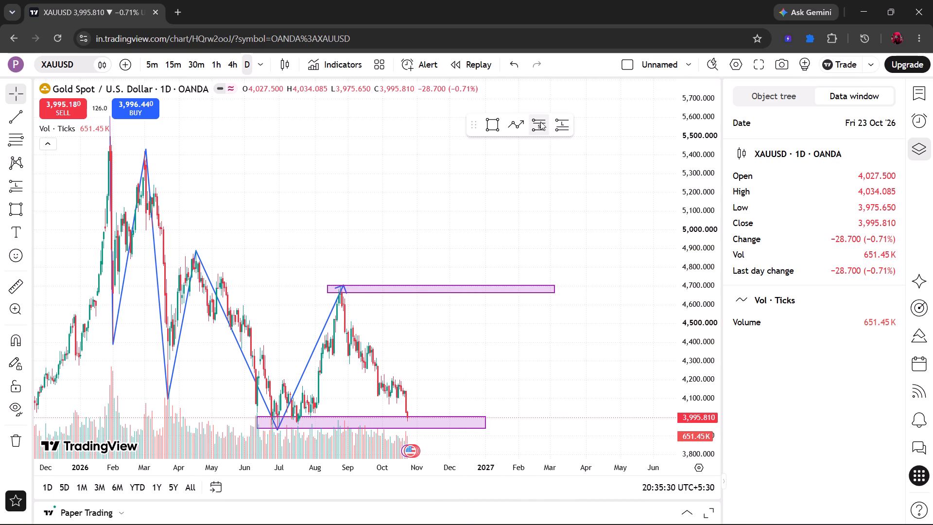
Place a short position with entry at about 4,673 on 13 January 2027, stop at about 4,771 and target at about 4,002.
{"action": "left_click", "coordinate": [539, 129]}
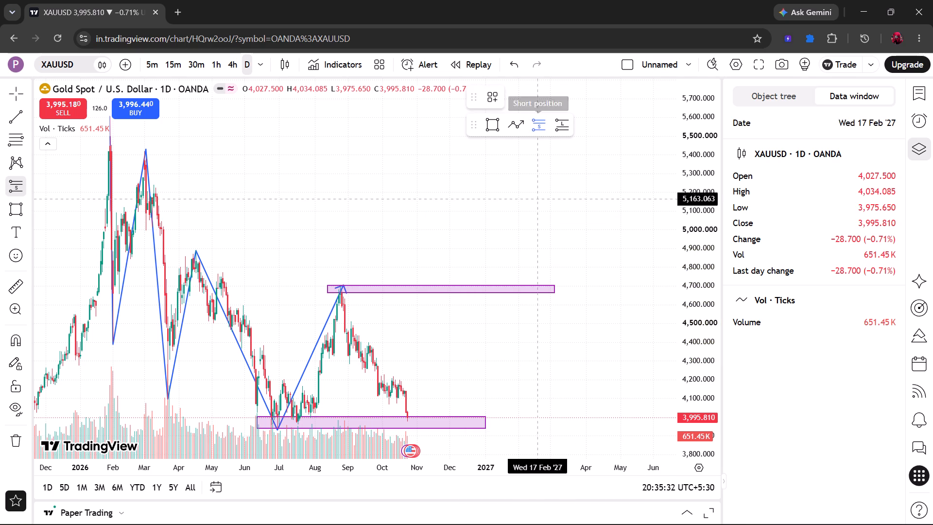
{"action": "left_click", "coordinate": [499, 291]}
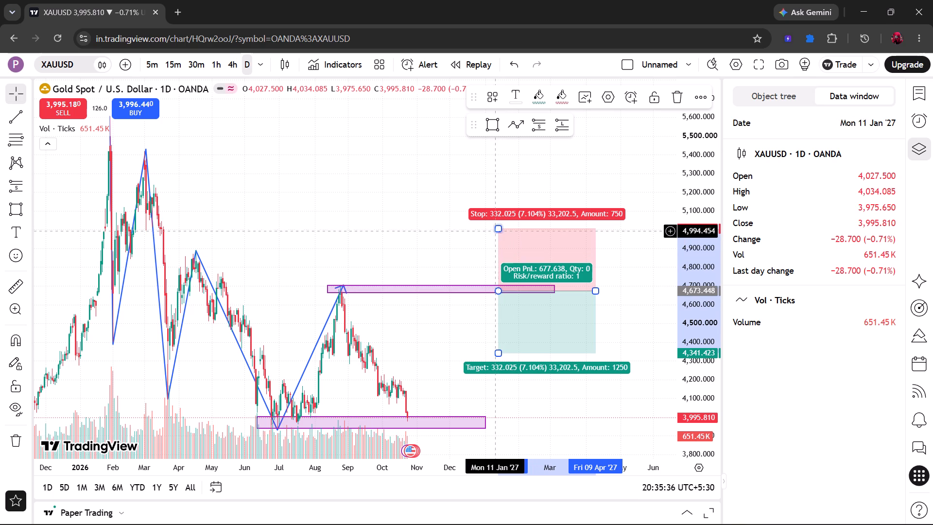
{"action": "left_click_drag", "start_coordinate": [496, 230], "coordinate": [504, 266]}
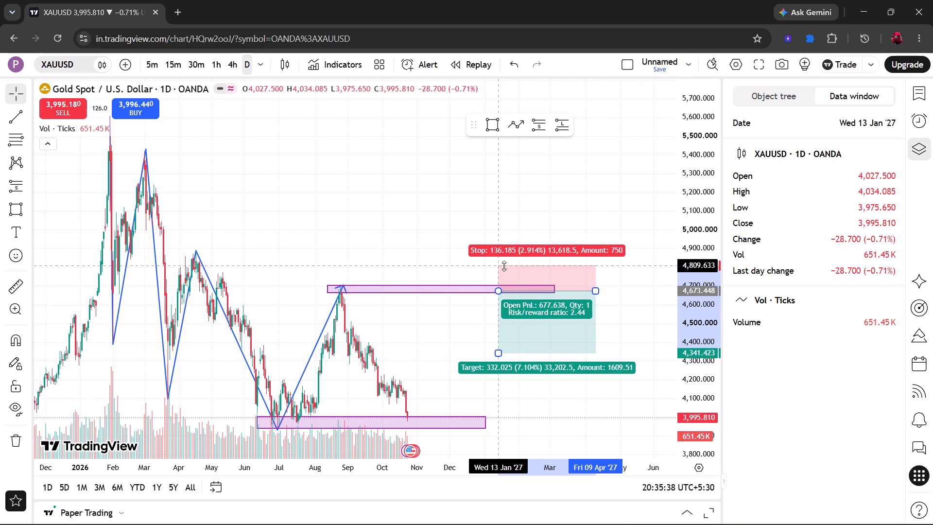
{"action": "left_click_drag", "start_coordinate": [504, 266], "coordinate": [506, 272]}
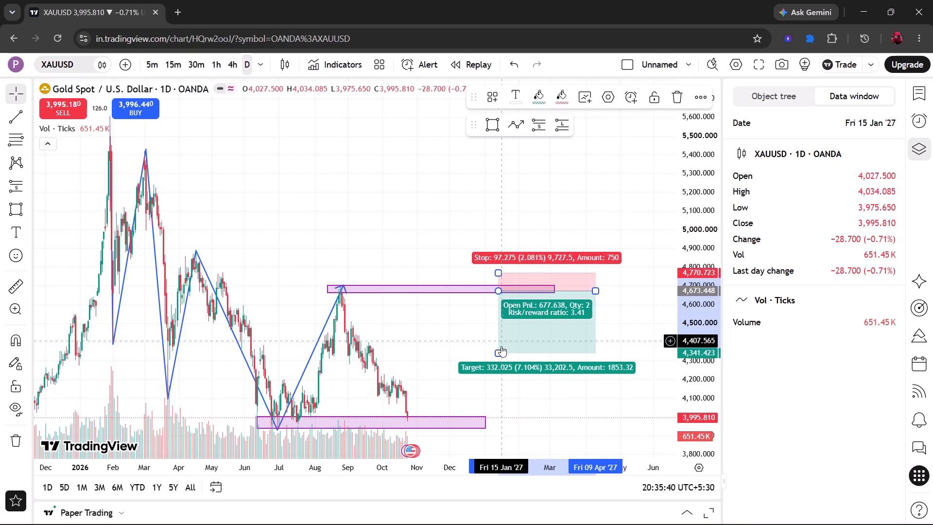
{"action": "left_click_drag", "start_coordinate": [499, 353], "coordinate": [512, 405]}
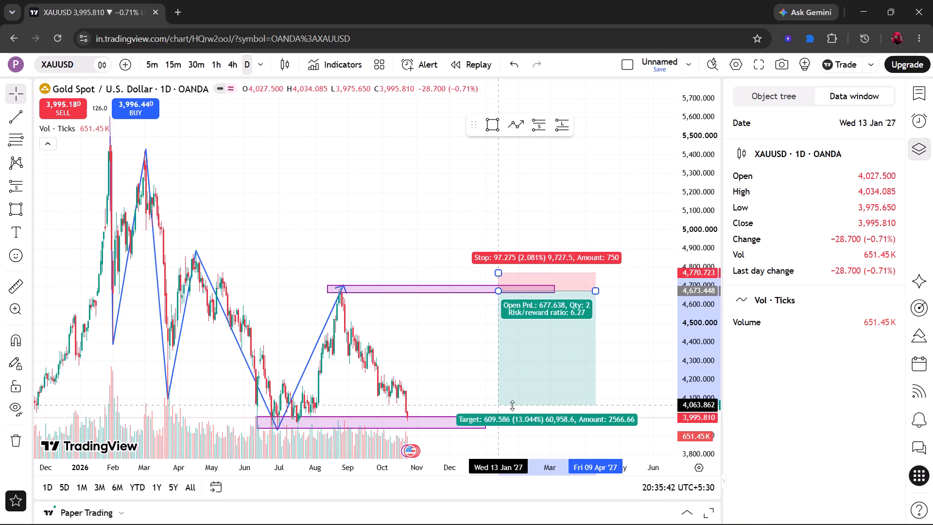
{"action": "left_click_drag", "start_coordinate": [512, 405], "coordinate": [515, 417]}
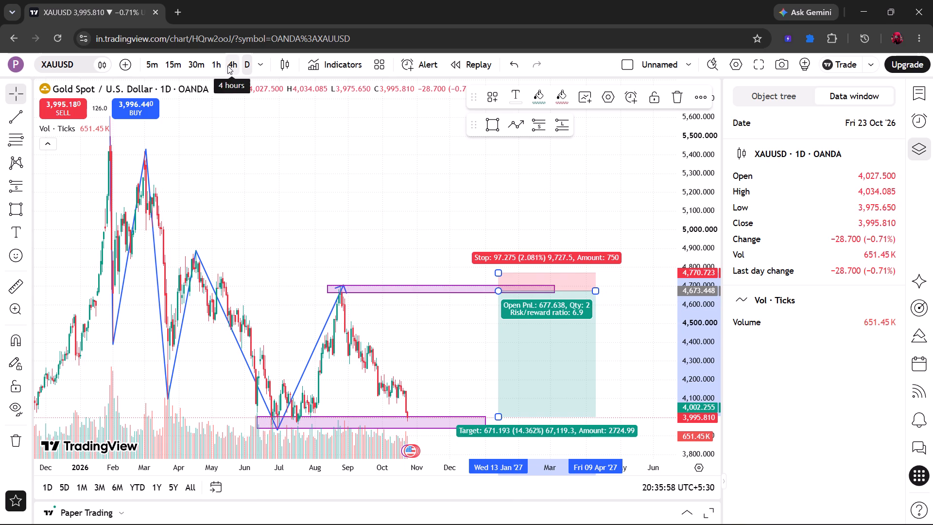
Remove the blue swing path from the daily chart.
{"action": "right_click", "coordinate": [169, 400]}
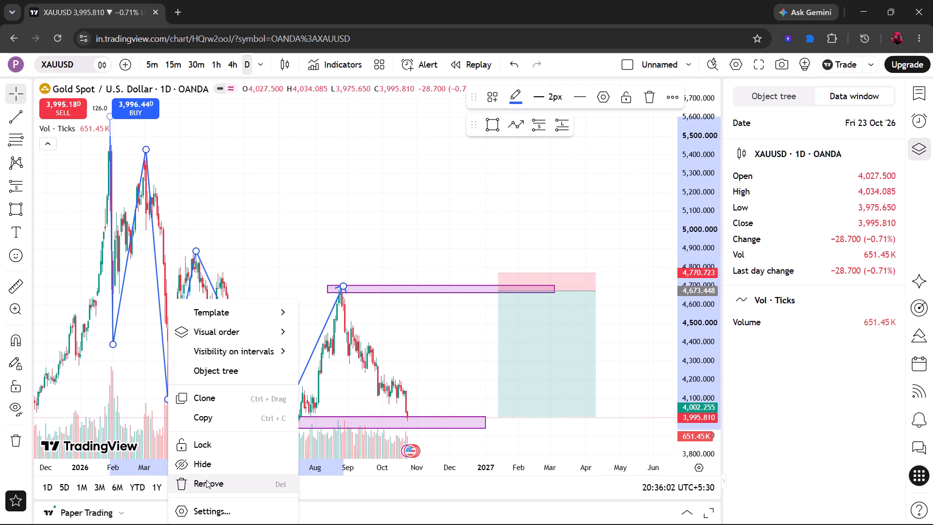
{"action": "left_click", "coordinate": [205, 483]}
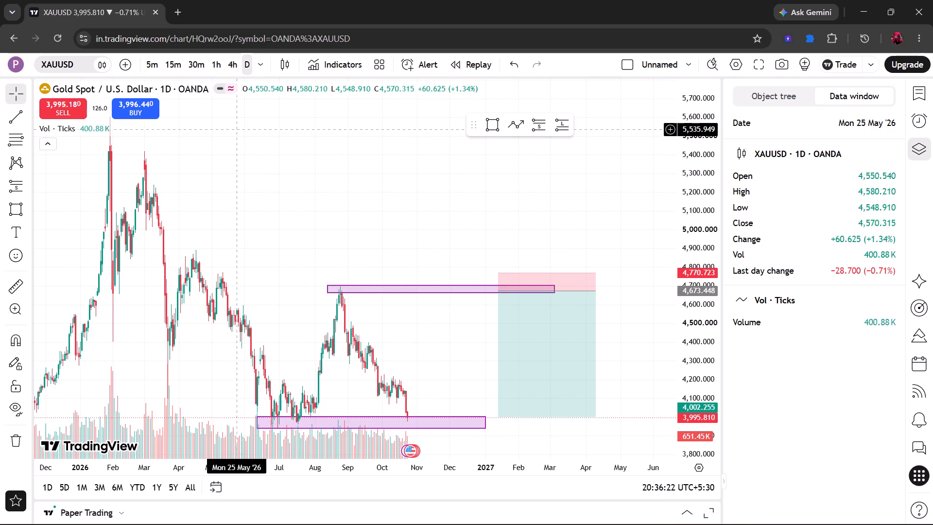
Switch the chart to the 4-hour timeframe.
{"action": "left_click", "coordinate": [232, 70]}
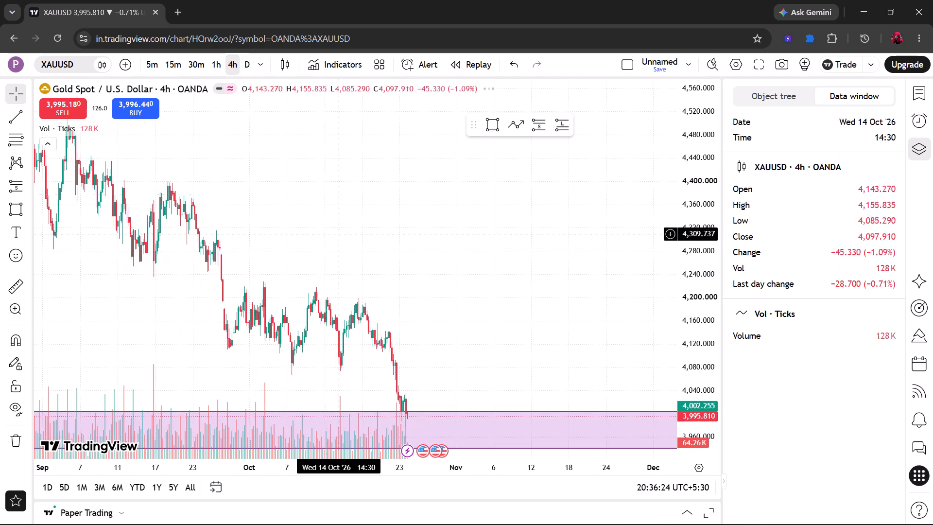
{"action": "right_click", "coordinate": [283, 379]}
{"action": "left_click", "coordinate": [333, 210]}
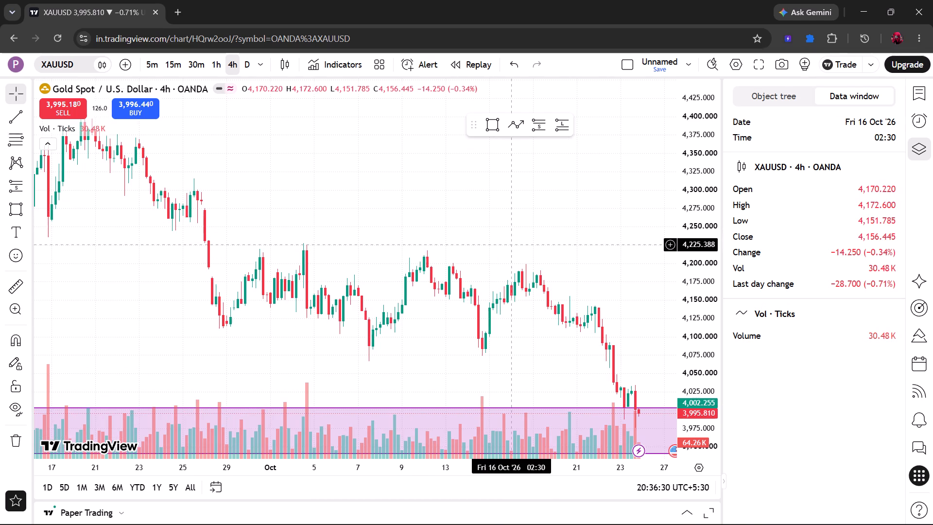
Draw a path along the swings from the 18 September high near 4,400 via the 28 September low near 4,110 to the 2 October high near 4,223.
{"action": "left_click_drag", "start_coordinate": [220, 138], "coordinate": [360, 158]}
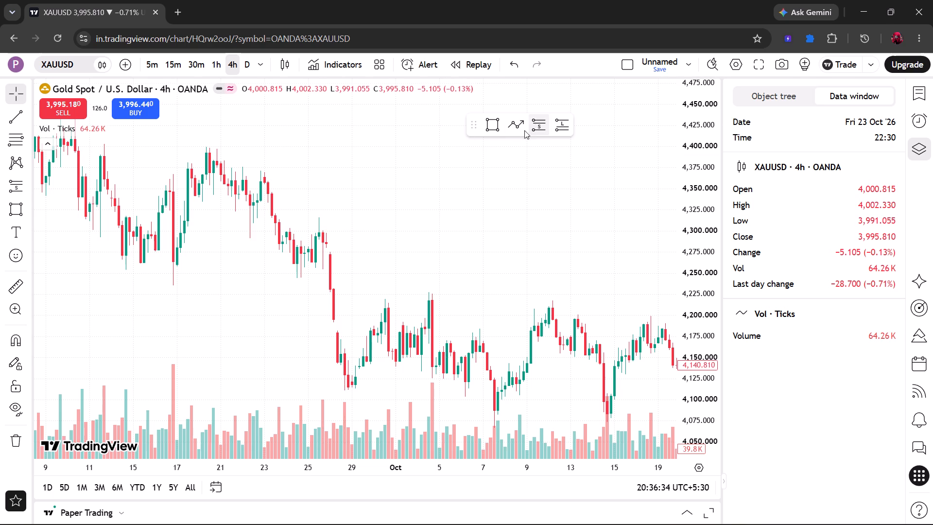
{"action": "left_click", "coordinate": [511, 131]}
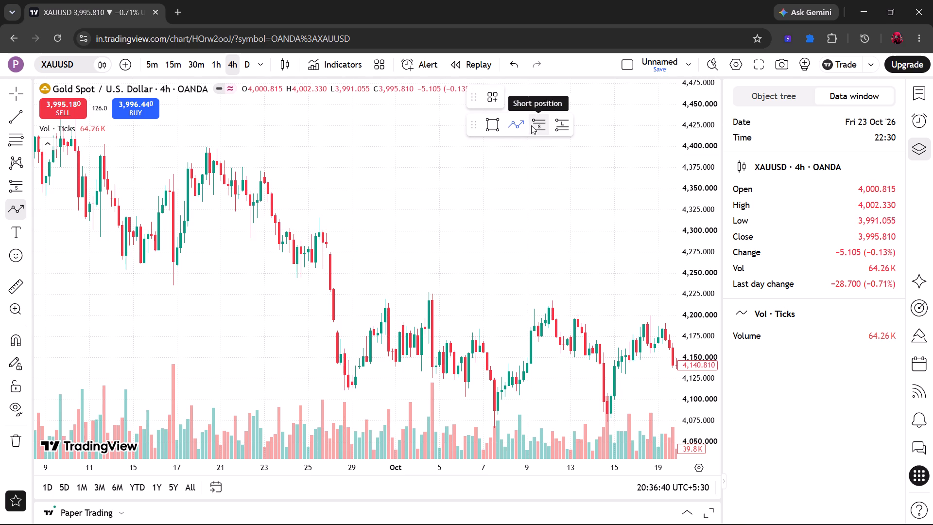
{"action": "left_click", "coordinate": [206, 146]}
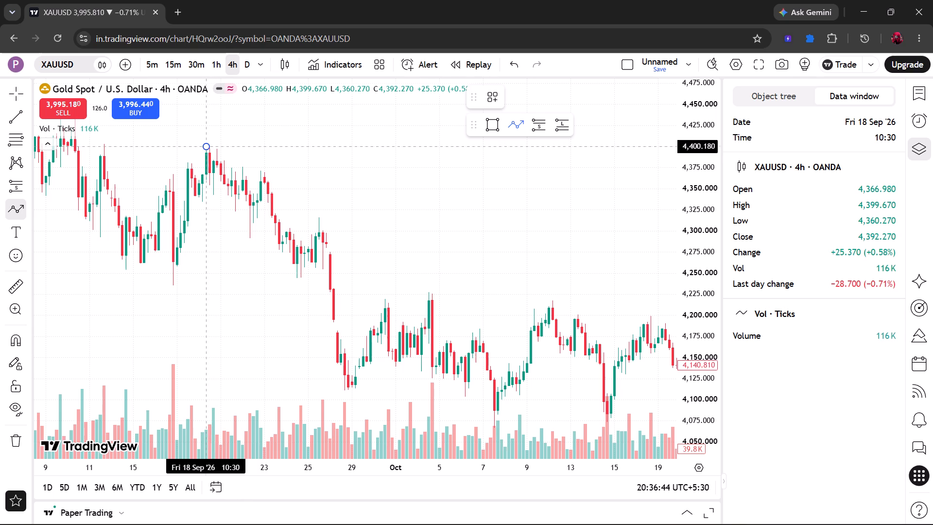
{"action": "left_click", "coordinate": [251, 240]}
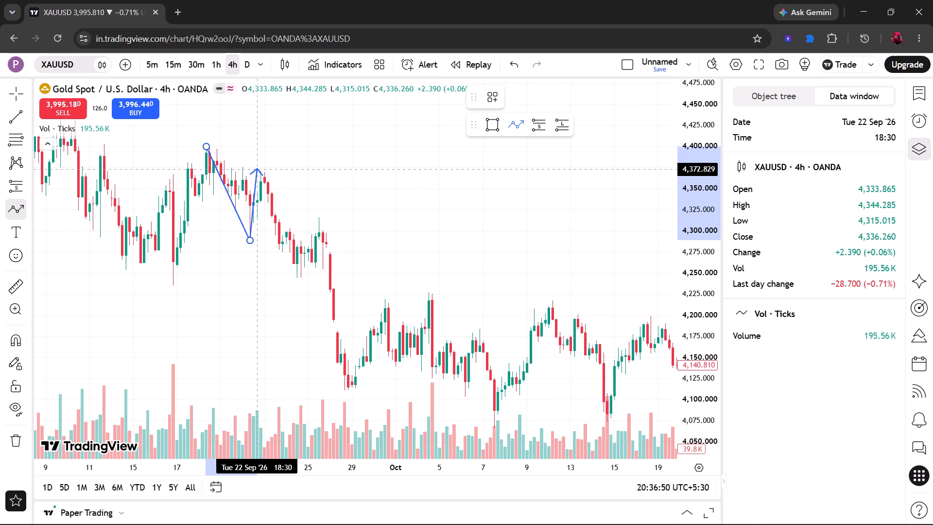
{"action": "left_click", "coordinate": [260, 169]}
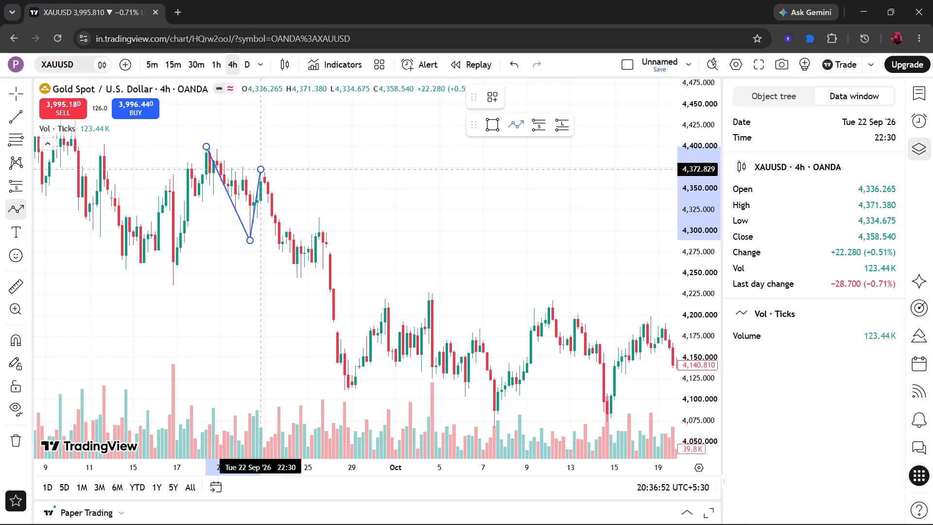
{"action": "left_click", "coordinate": [297, 280]}
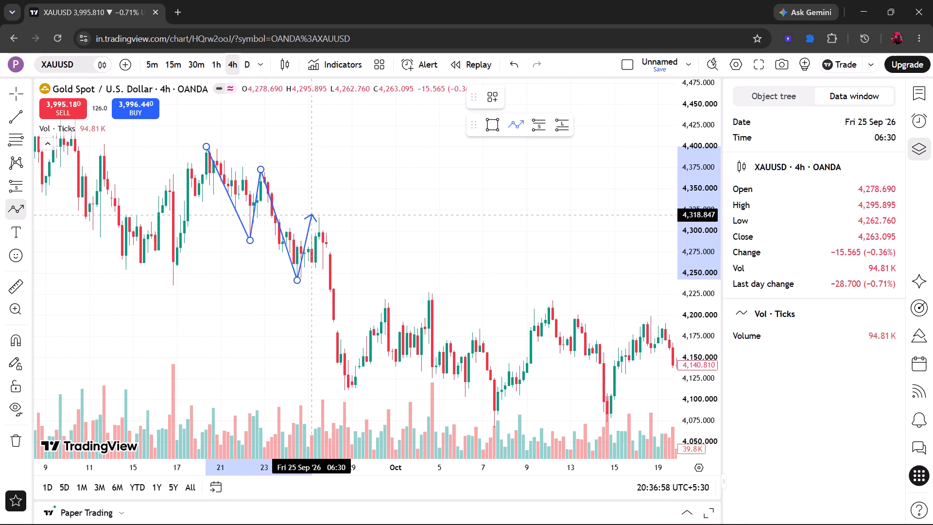
{"action": "left_click", "coordinate": [320, 217]}
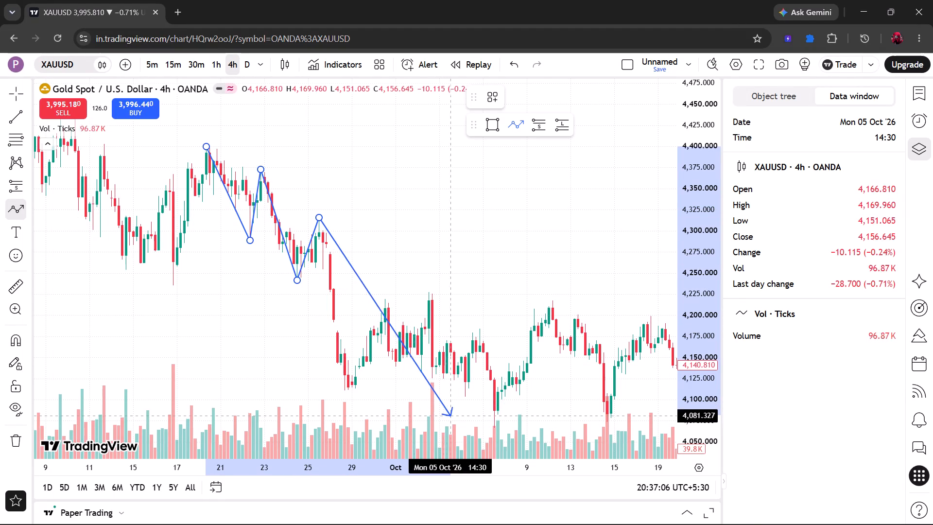
{"action": "left_click", "coordinate": [345, 392]}
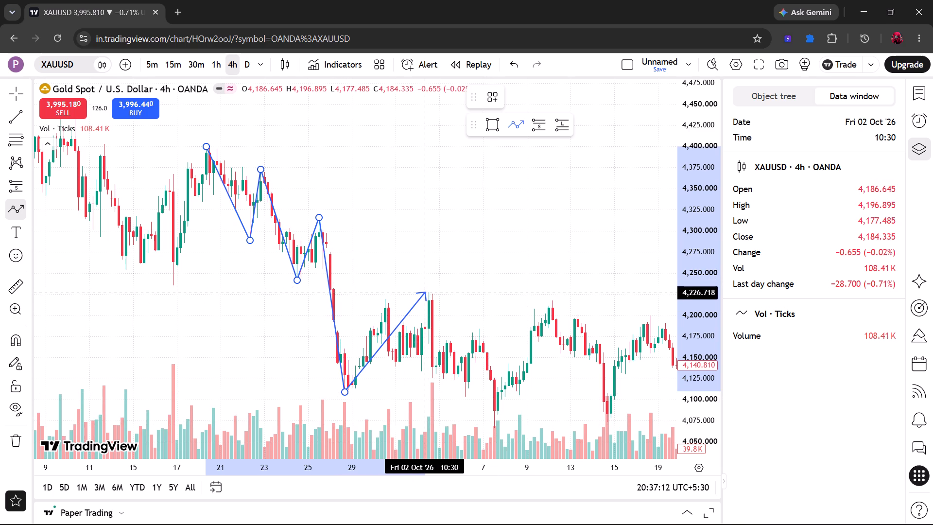
{"action": "left_click", "coordinate": [429, 295]}
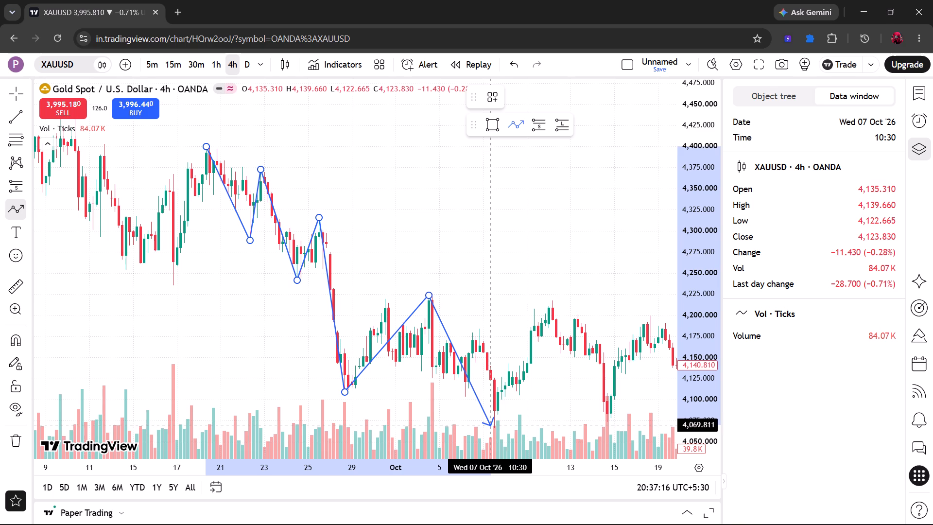
{"action": "right_click", "coordinate": [494, 427]}
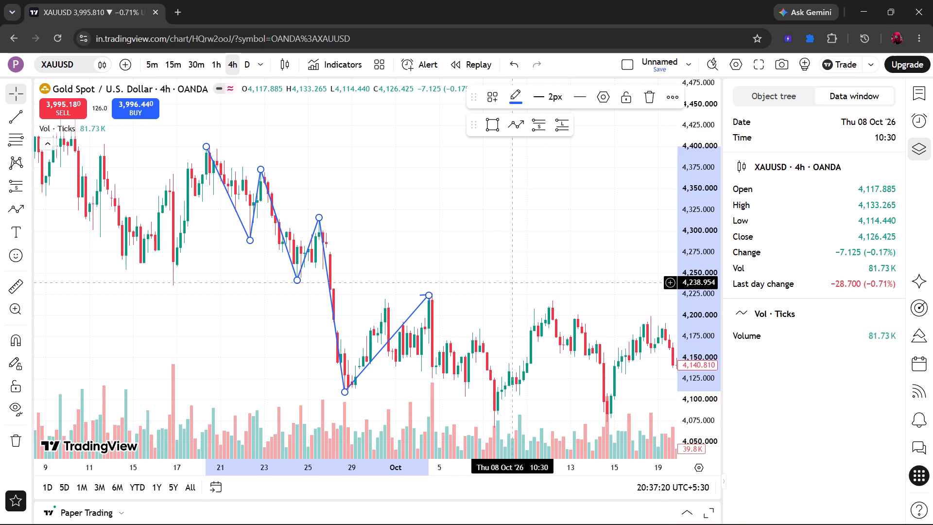
Draw a second path from the 2 October high through the 7 October low near 4,068 and the 12 October high near 4,218 to 3,988 on 23 October.
{"action": "left_click_drag", "start_coordinate": [512, 282], "coordinate": [349, 283]}
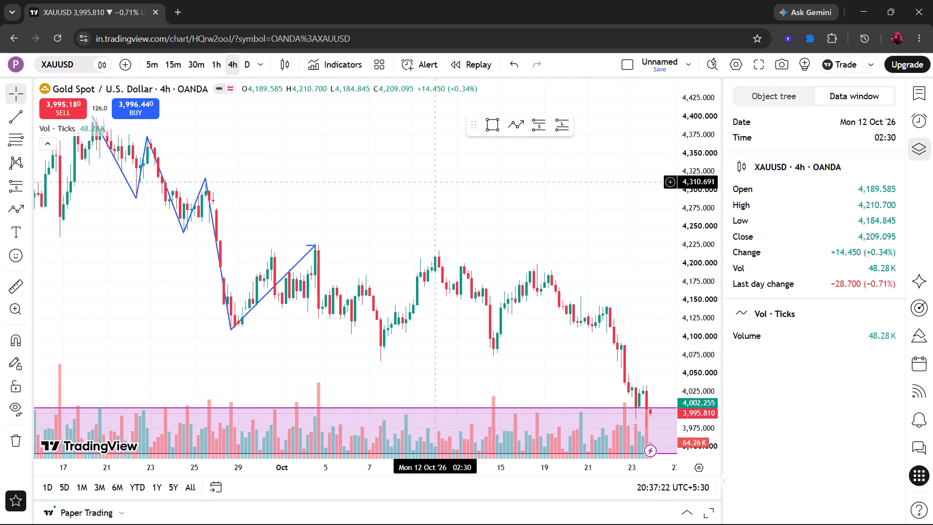
{"action": "left_click", "coordinate": [516, 122]}
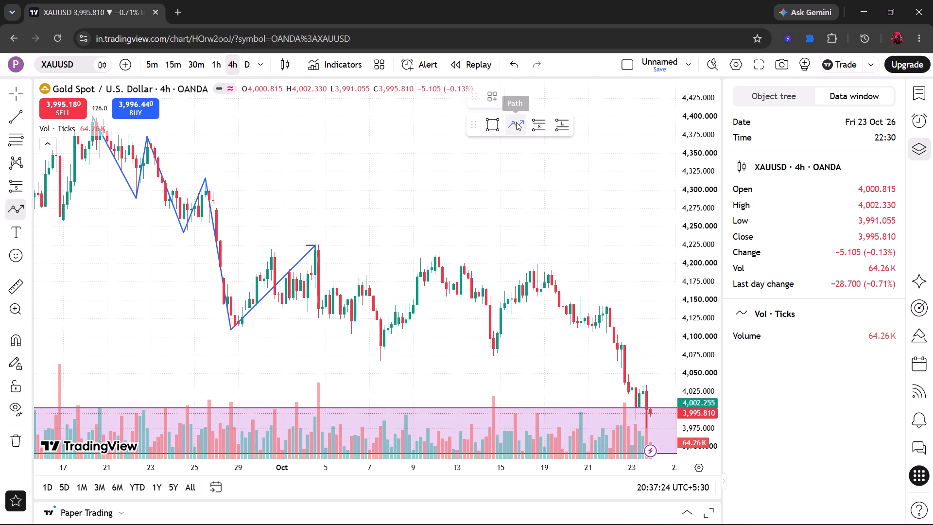
{"action": "left_click", "coordinate": [315, 242]}
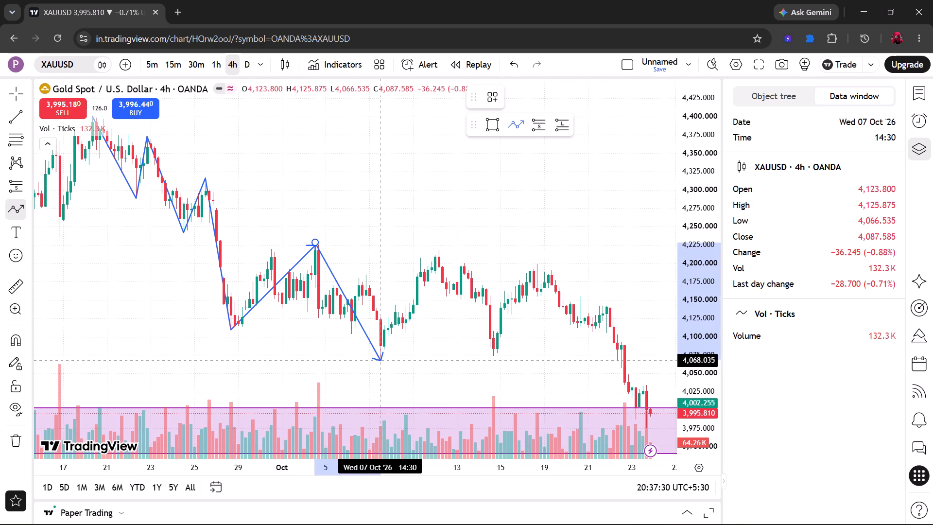
{"action": "left_click", "coordinate": [381, 360]}
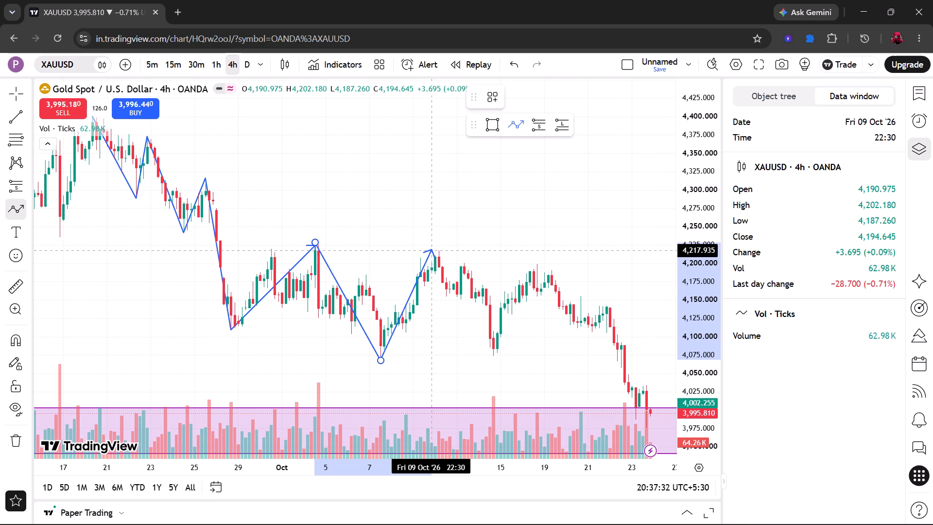
{"action": "left_click", "coordinate": [438, 250]}
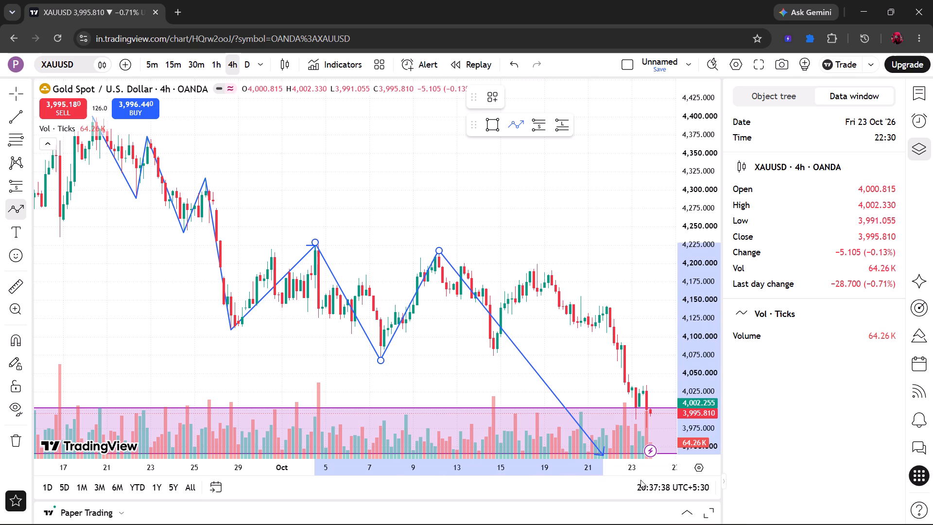
{"action": "left_click", "coordinate": [636, 418]}
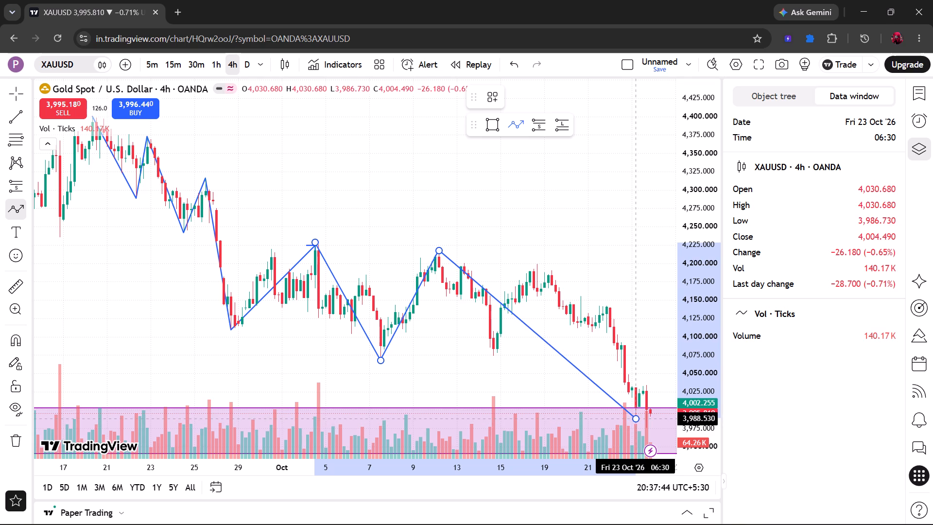
{"action": "left_click", "coordinate": [636, 418]}
{"action": "left_click", "coordinate": [644, 333]}
Measure the price move from the support zone's top edge at about 4,004 up to the latest candles' high at about 4,034.
{"action": "left_click_drag", "start_coordinate": [644, 333], "coordinate": [521, 352]}
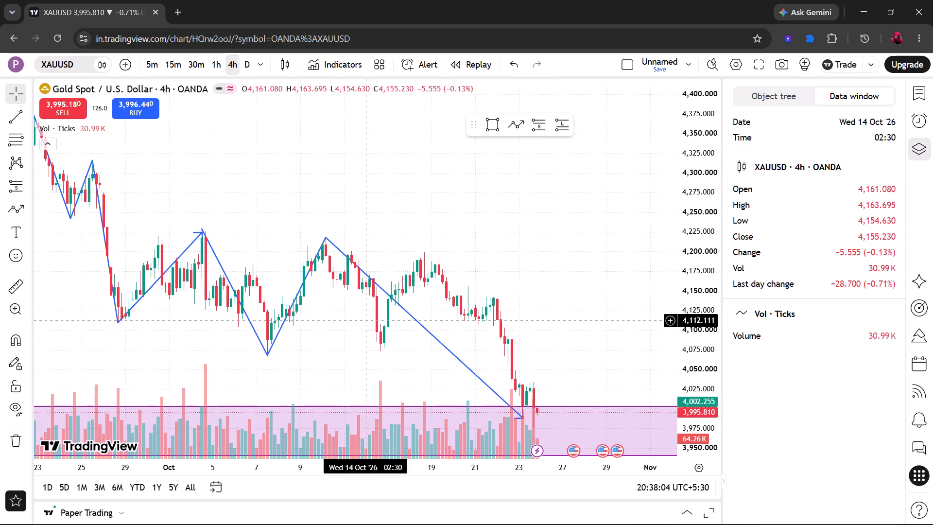
{"action": "left_click", "coordinate": [19, 284]}
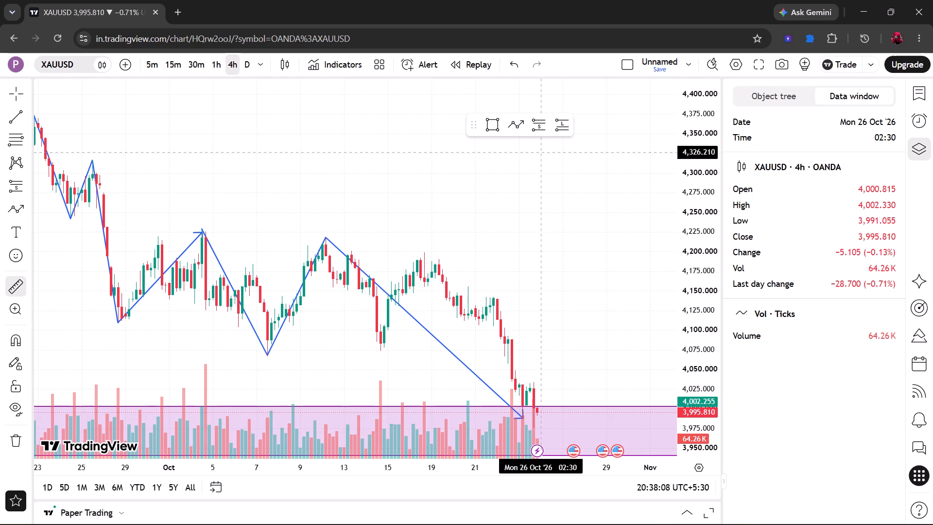
{"action": "left_click", "coordinate": [526, 405]}
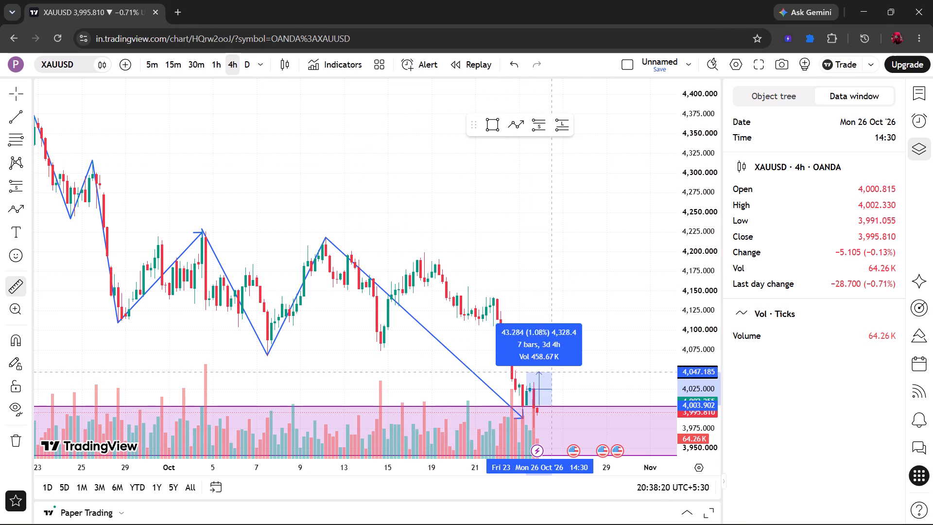
{"action": "left_click", "coordinate": [543, 382]}
{"action": "left_click", "coordinate": [573, 374]}
Draw a rectangle over the 12 October swing high from about 4,219 to 4,207, spanning 9 to 30 October.
{"action": "left_click_drag", "start_coordinate": [573, 374], "coordinate": [505, 373]}
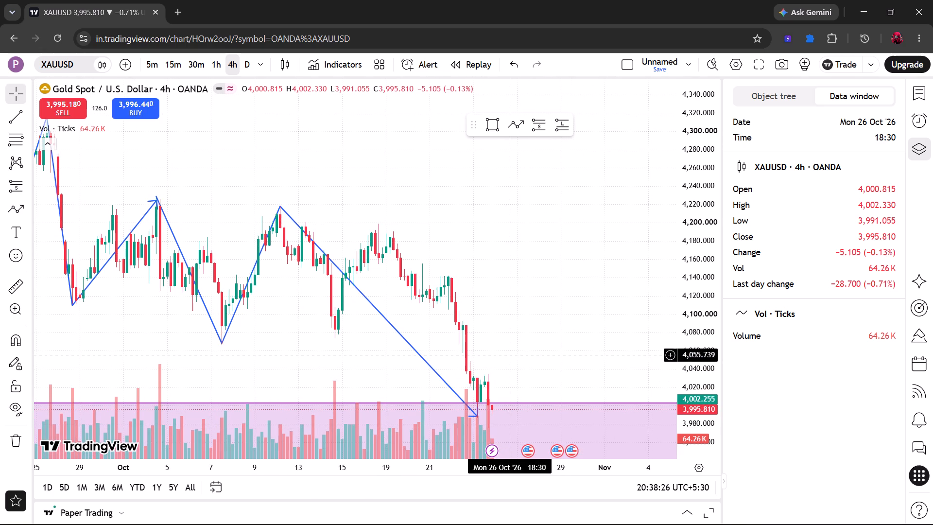
{"action": "left_click", "coordinate": [497, 123]}
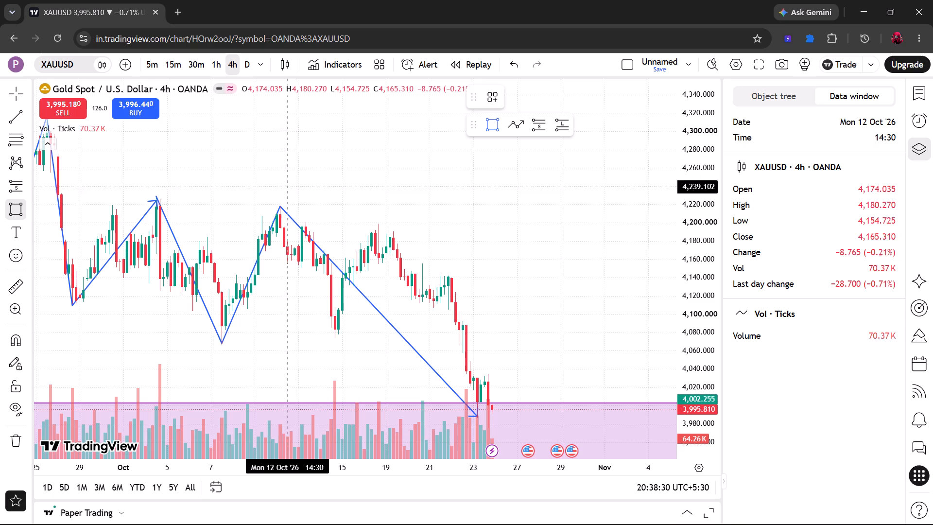
{"action": "left_click", "coordinate": [264, 205]}
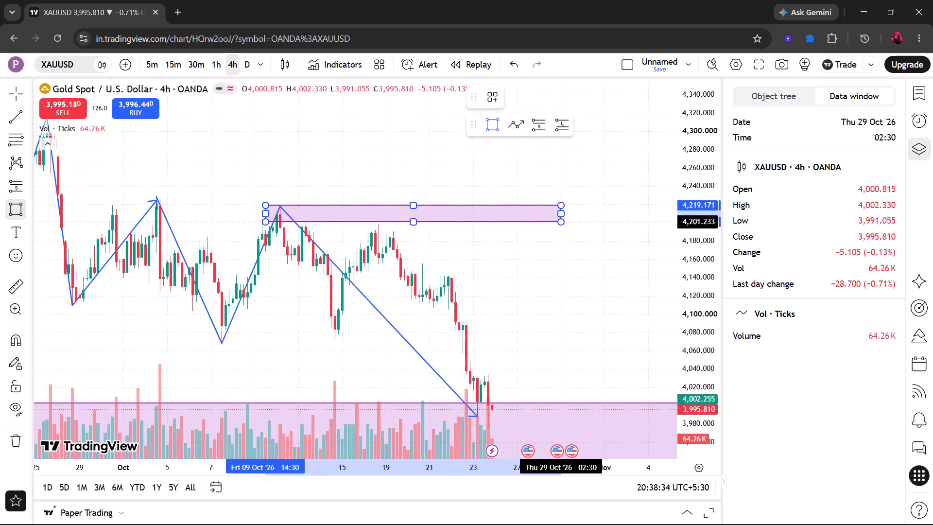
{"action": "left_click", "coordinate": [583, 216]}
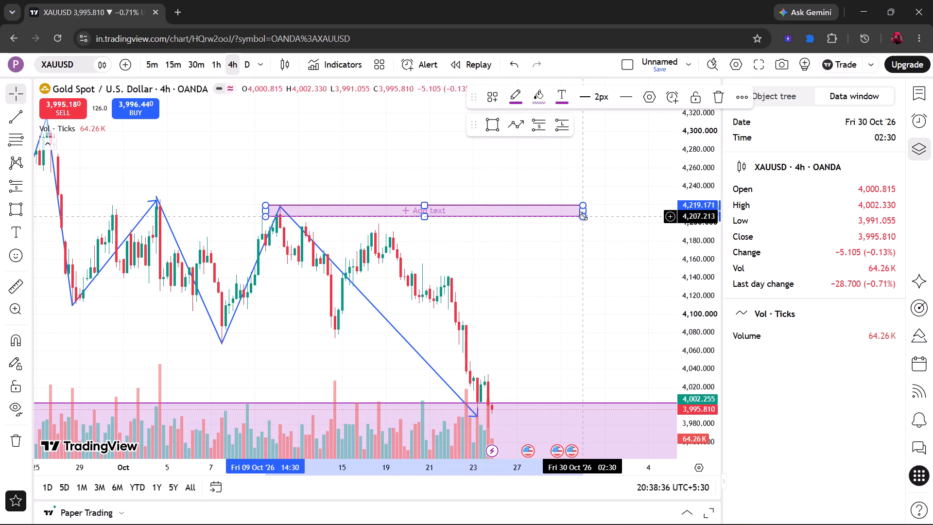
Draw a second rectangle around the 7 October low from about 4,088 to 4,066, spanning 6 to 29 October.
{"action": "left_click", "coordinate": [489, 133]}
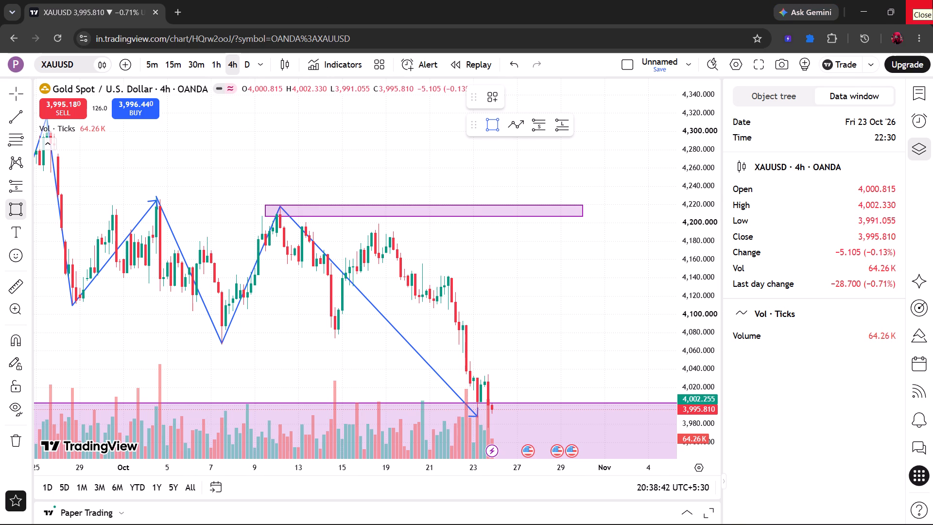
{"action": "scroll", "coordinate": [766, 161], "scroll_direction": "left", "scroll_amount": 1}
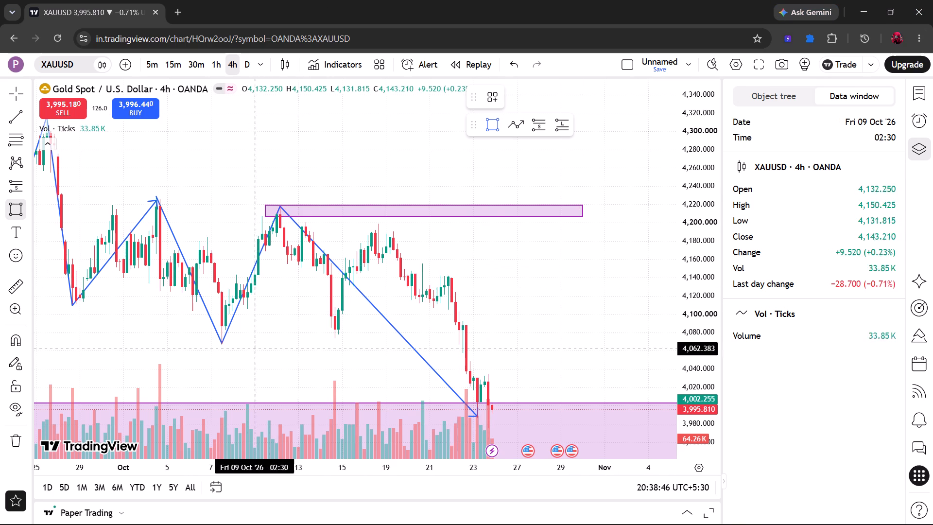
{"action": "left_click", "coordinate": [199, 325]}
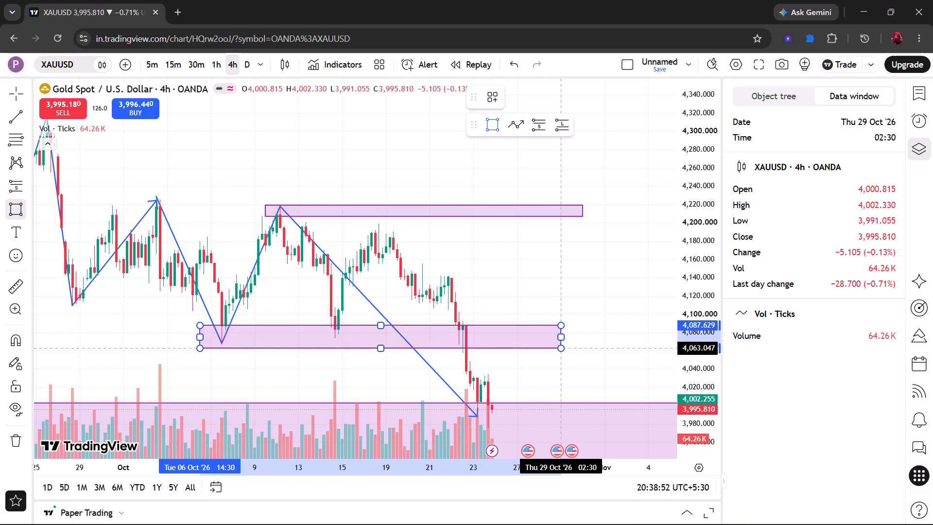
{"action": "left_click", "coordinate": [562, 345]}
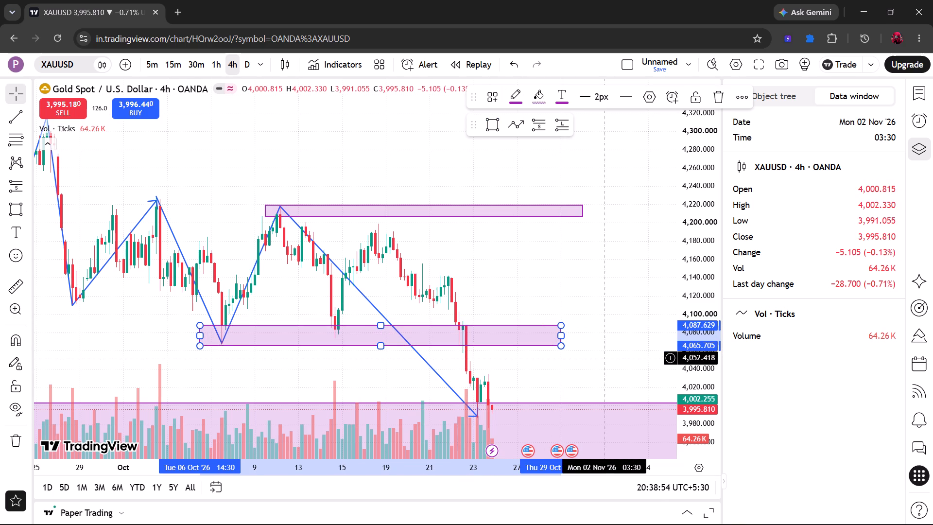
{"action": "left_click", "coordinate": [595, 359]}
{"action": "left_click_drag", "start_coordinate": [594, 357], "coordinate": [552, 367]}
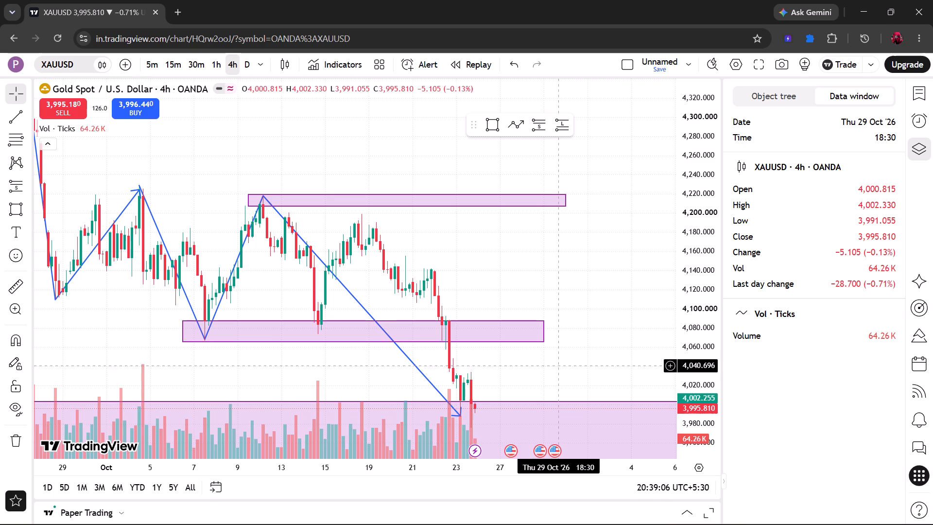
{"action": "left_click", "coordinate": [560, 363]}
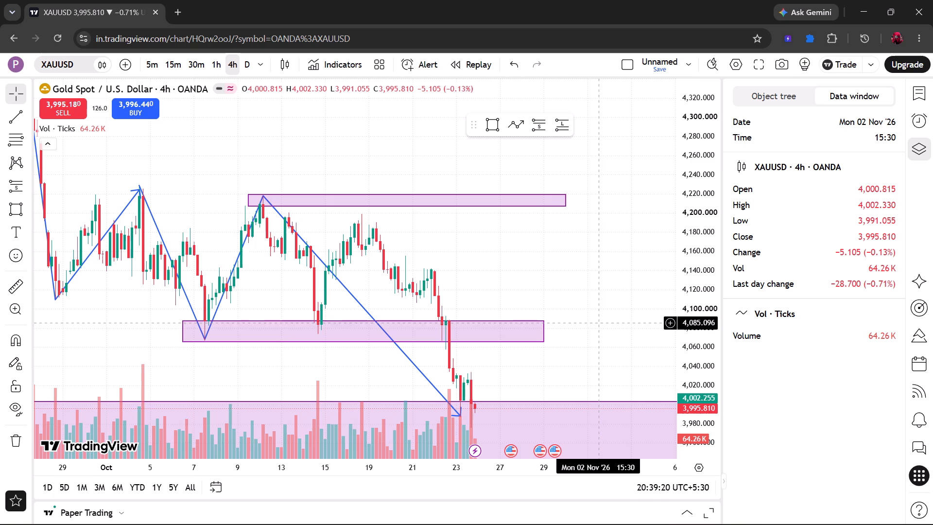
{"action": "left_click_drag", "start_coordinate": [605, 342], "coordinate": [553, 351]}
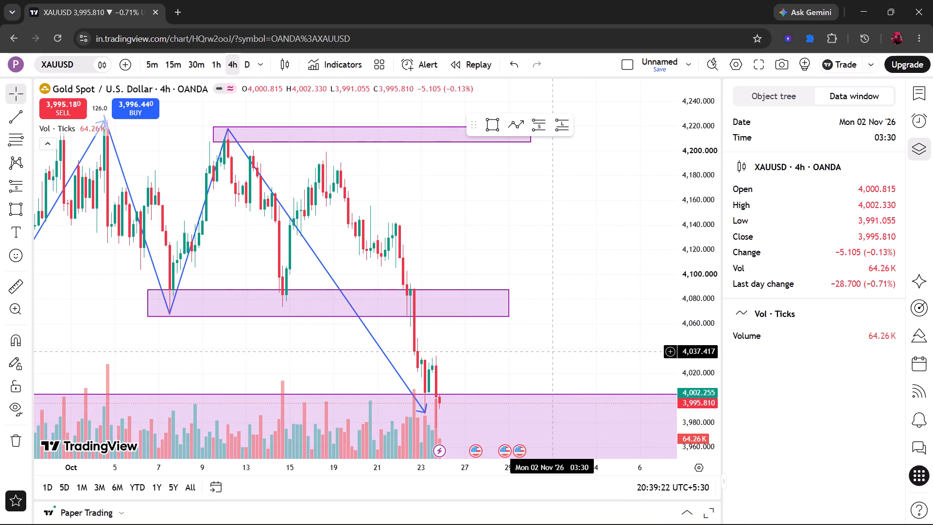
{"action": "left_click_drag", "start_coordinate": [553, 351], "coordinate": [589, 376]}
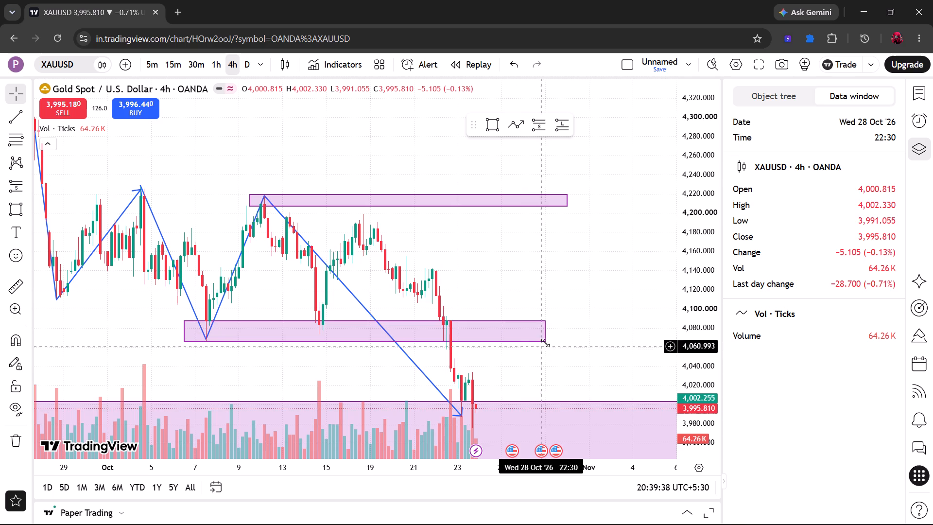
Extend the rectangle around the 7 October low to end on 2 November.
{"action": "left_click_drag", "start_coordinate": [543, 332], "coordinate": [596, 340]}
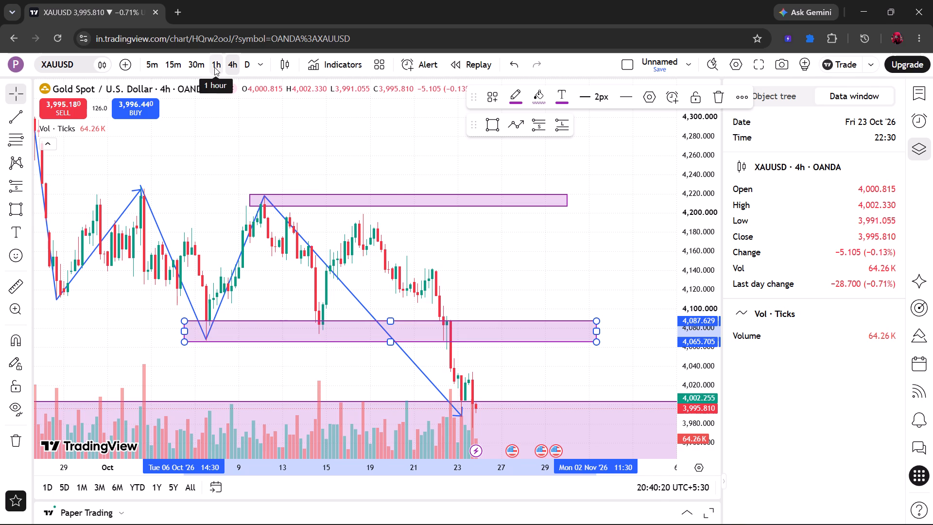
{"action": "double_click", "coordinate": [501, 330]}
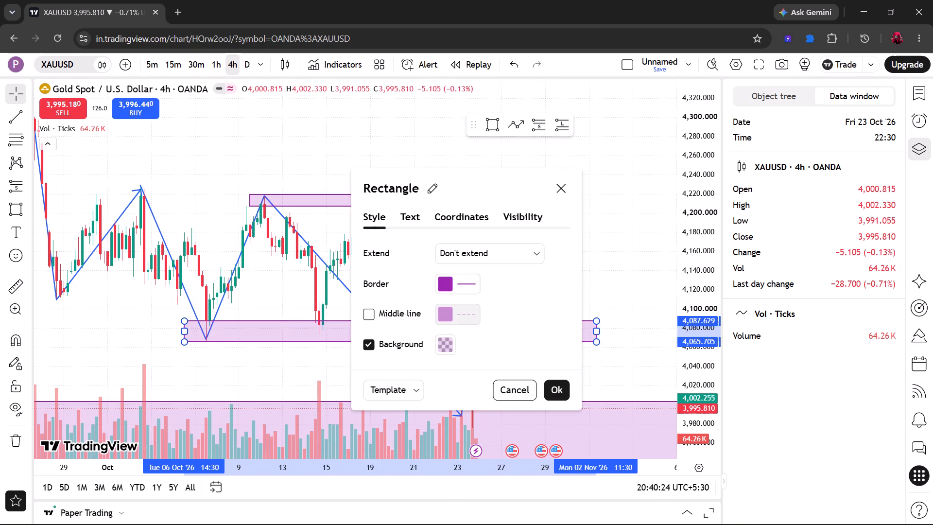
{"action": "left_click", "coordinate": [565, 195]}
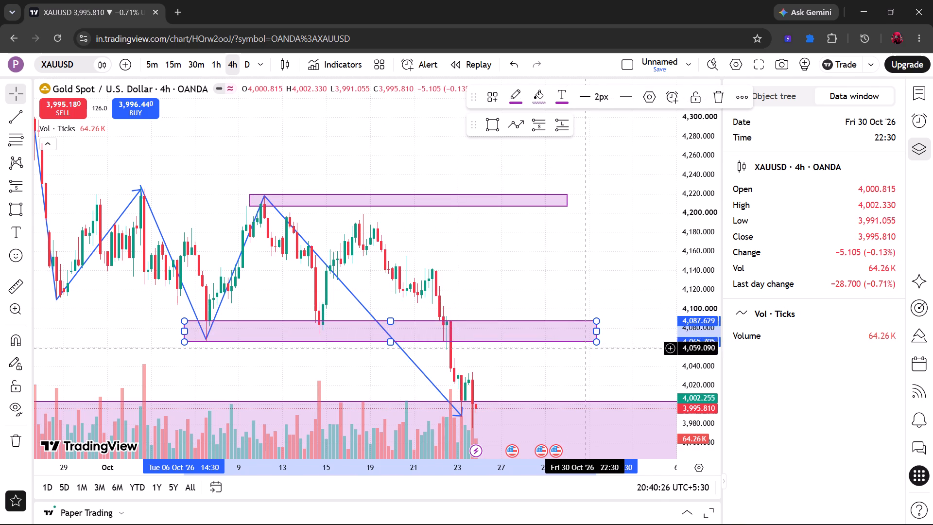
Move the rectangle at the 7 October low to span about 4,089 to 4,067, from 5 to 30 October.
{"action": "left_click_drag", "start_coordinate": [587, 334], "coordinate": [529, 219]}
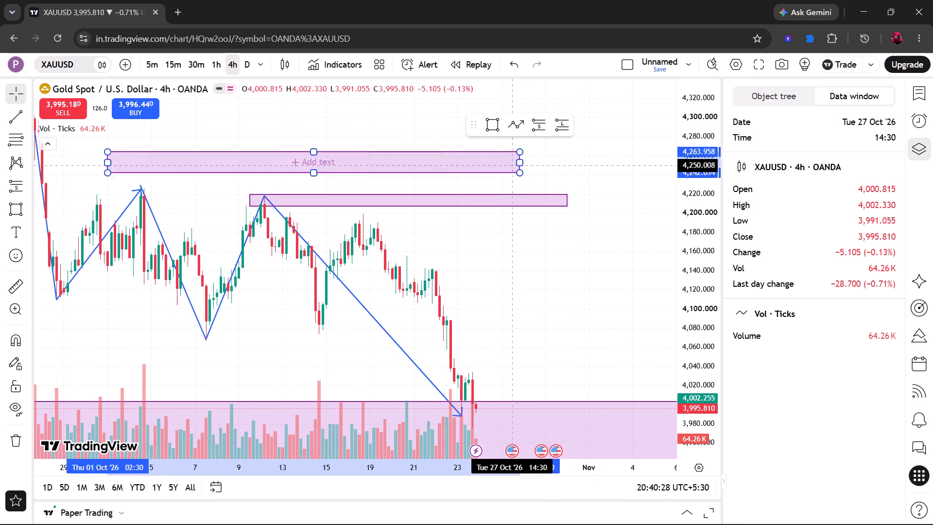
{"action": "left_click_drag", "start_coordinate": [529, 219], "coordinate": [563, 332]}
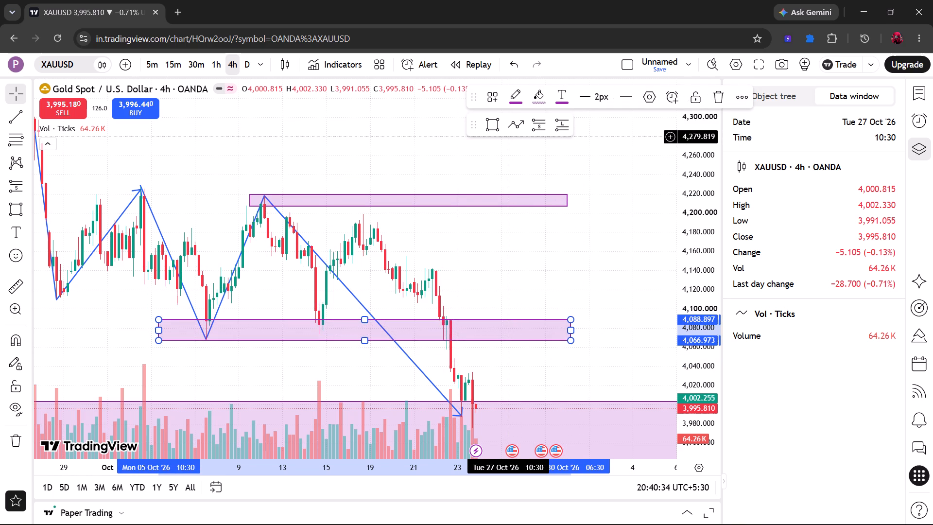
Change the fill colour of the rectangle at the 7 October low to dark red.
{"action": "left_click", "coordinate": [547, 98]}
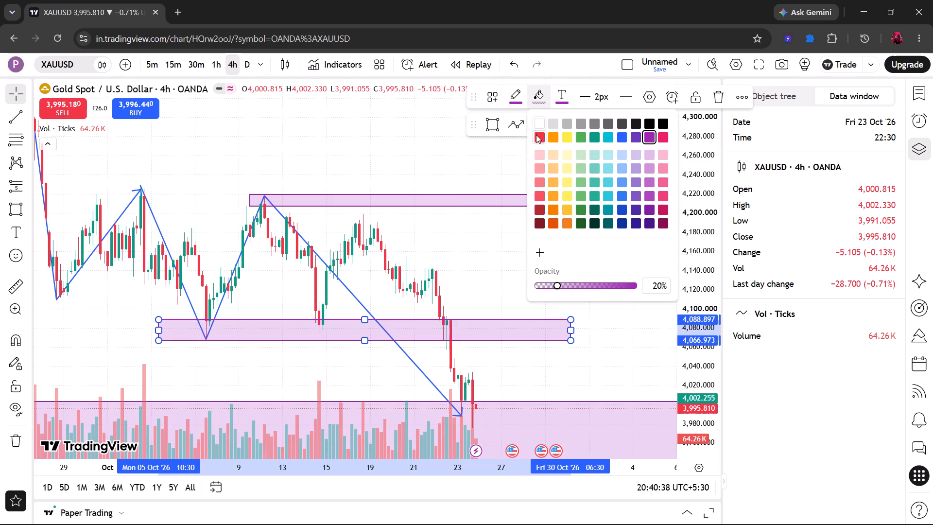
{"action": "left_click", "coordinate": [536, 135]}
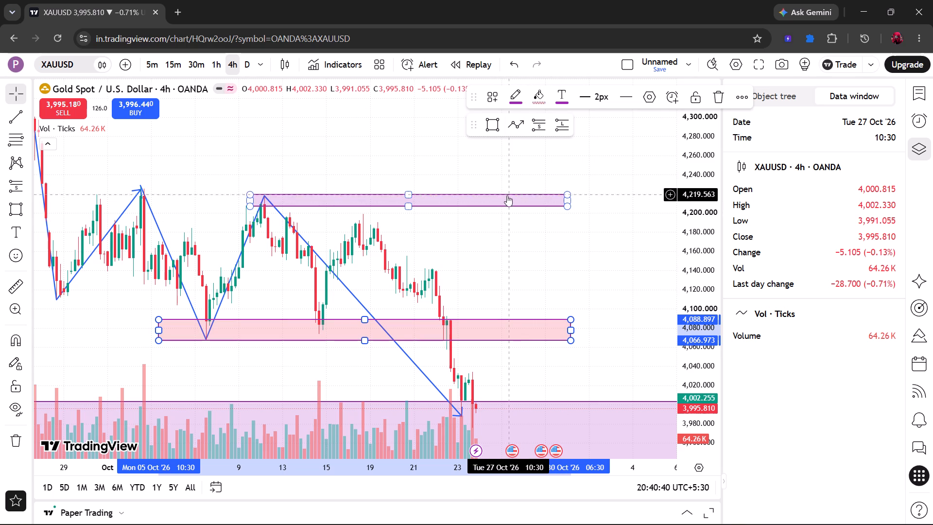
{"action": "left_click", "coordinate": [537, 95]}
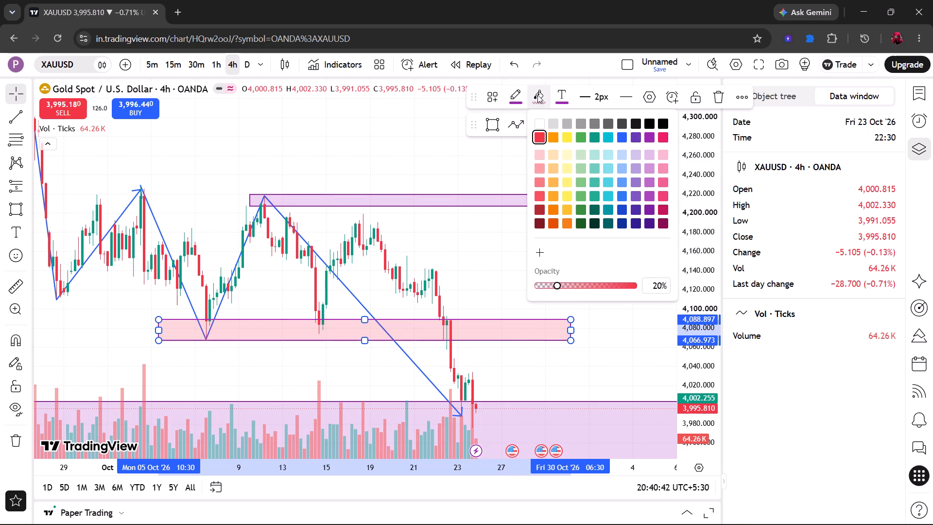
{"action": "left_click", "coordinate": [538, 220]}
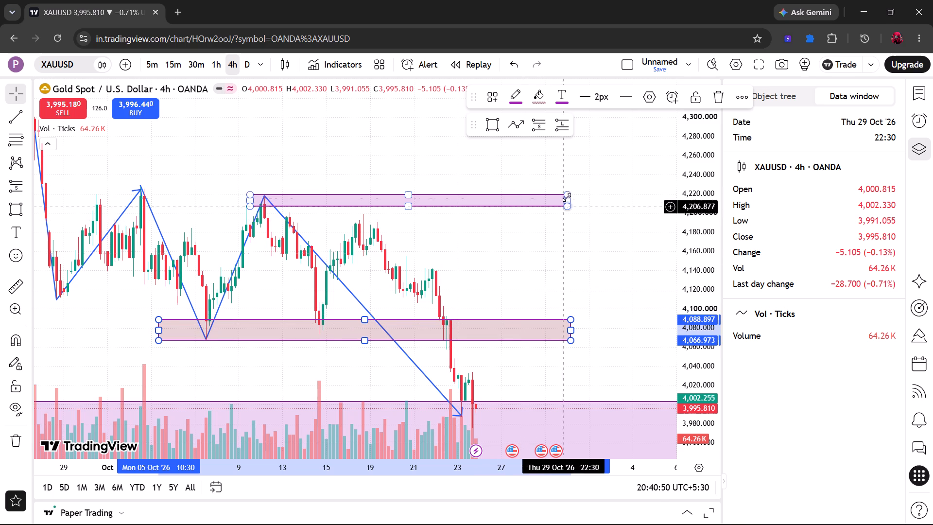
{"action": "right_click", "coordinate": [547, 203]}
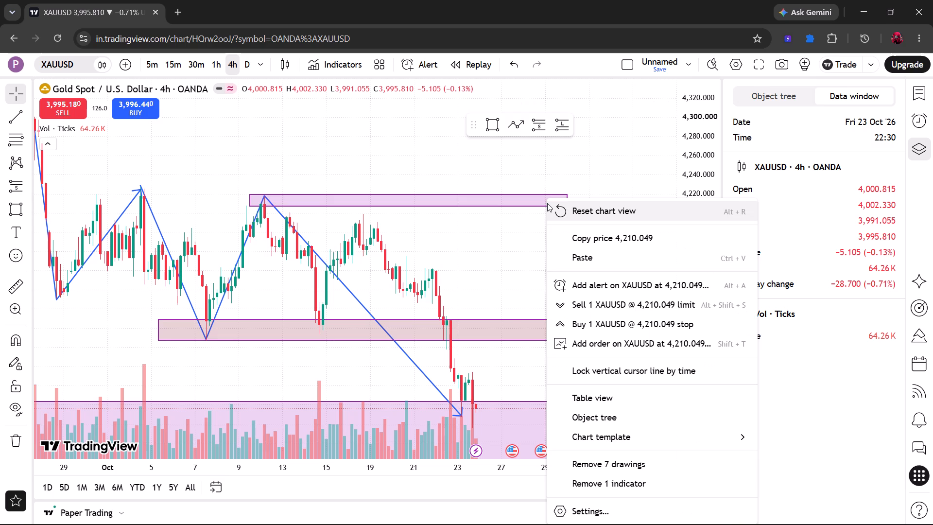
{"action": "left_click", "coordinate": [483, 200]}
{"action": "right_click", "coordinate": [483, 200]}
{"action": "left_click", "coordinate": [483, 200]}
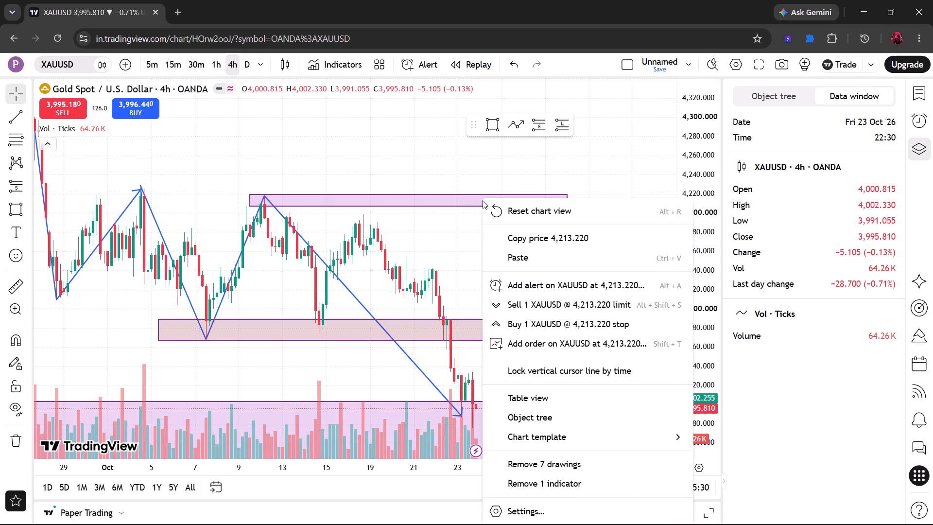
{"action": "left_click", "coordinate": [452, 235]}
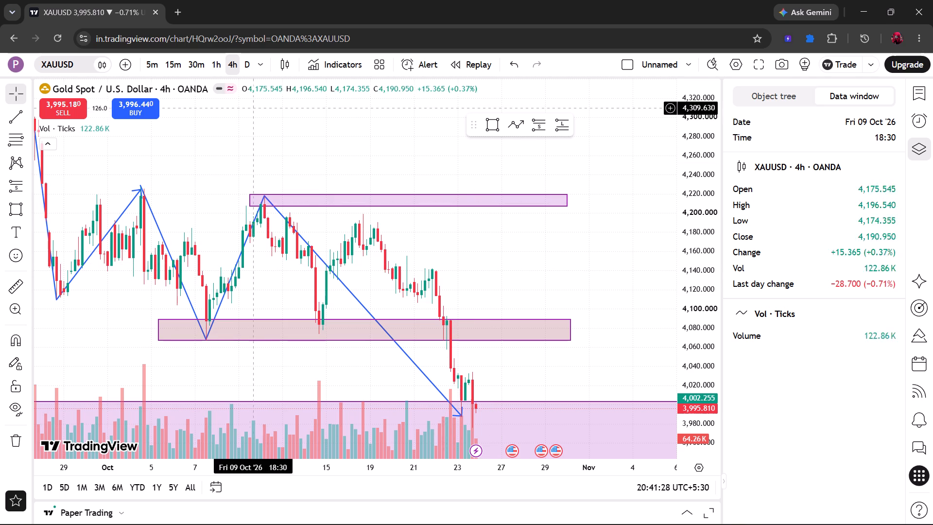
Switch the chart to the 1-hour timeframe.
{"action": "left_click", "coordinate": [209, 68]}
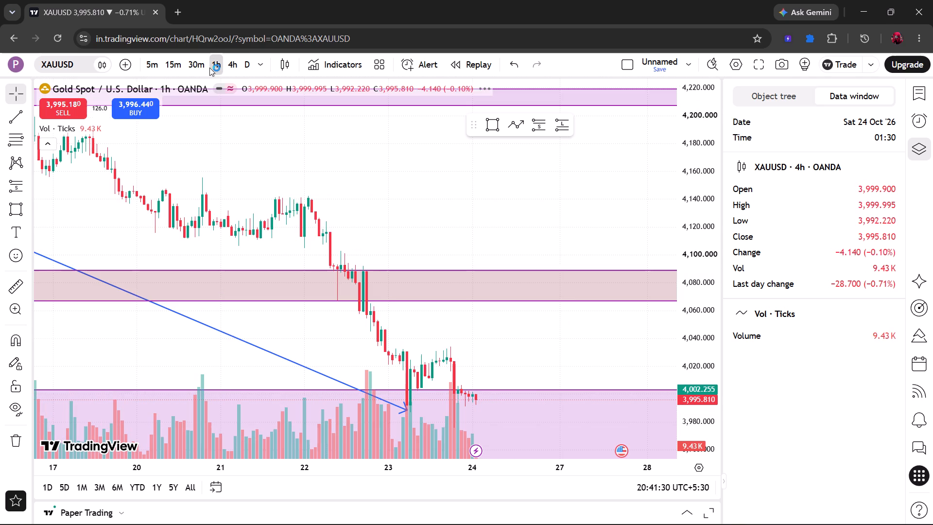
Draw a path from the 16 October high near 4,198 through swings near 4,156, 4,192 and 4,110 to the 20 October high near 4,156.
{"action": "left_click_drag", "start_coordinate": [316, 156], "coordinate": [439, 204]}
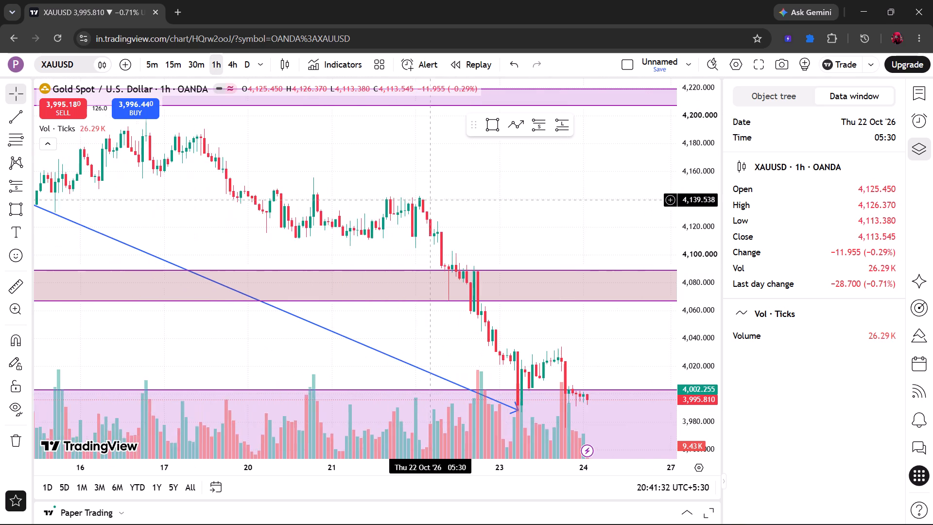
{"action": "left_click_drag", "start_coordinate": [439, 204], "coordinate": [471, 207]}
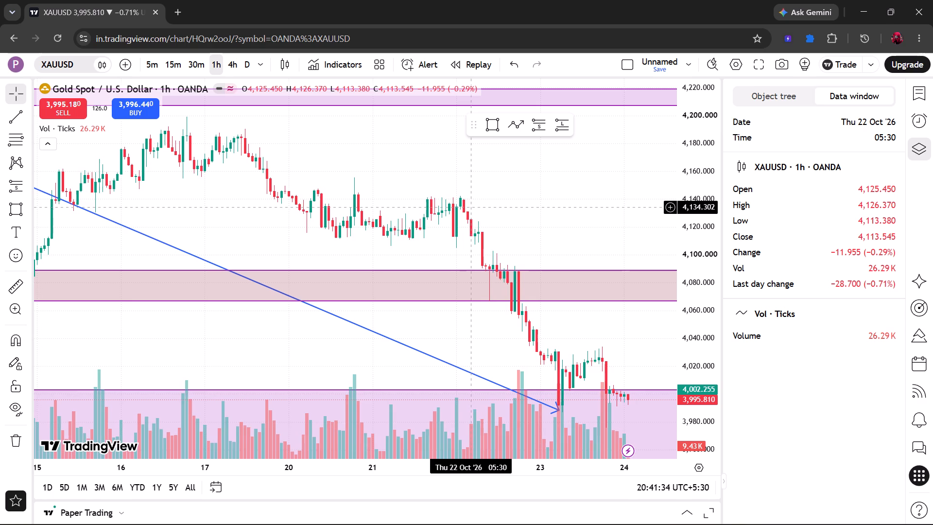
{"action": "left_click_drag", "start_coordinate": [471, 207], "coordinate": [471, 208]}
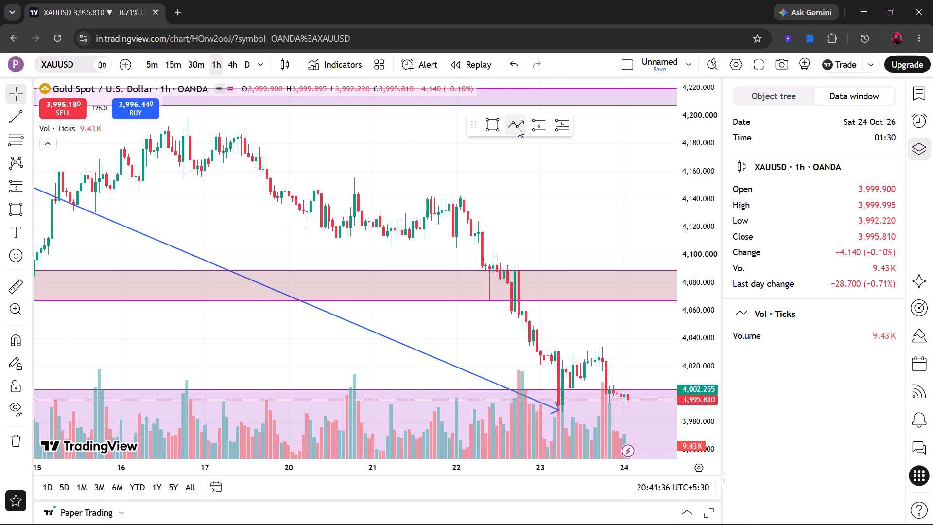
{"action": "left_click", "coordinate": [518, 128]}
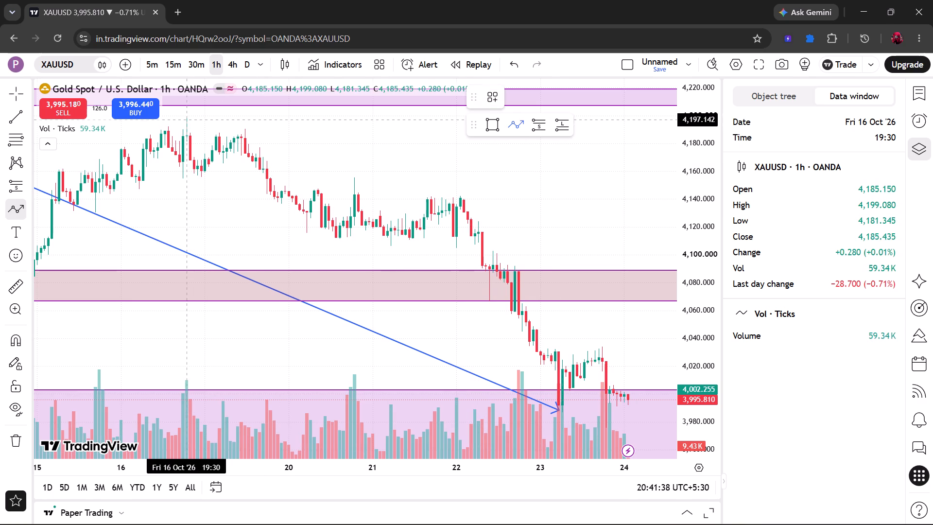
{"action": "left_click", "coordinate": [187, 118]}
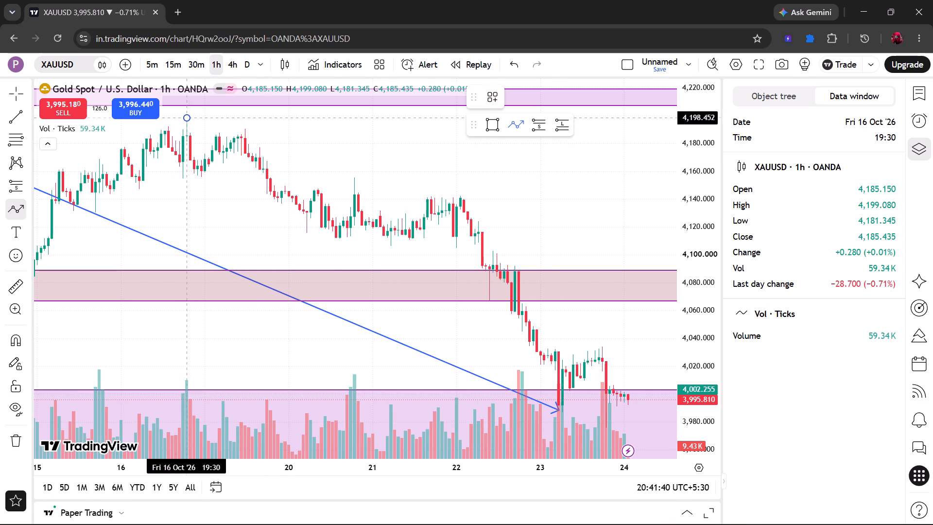
{"action": "left_click", "coordinate": [201, 178]}
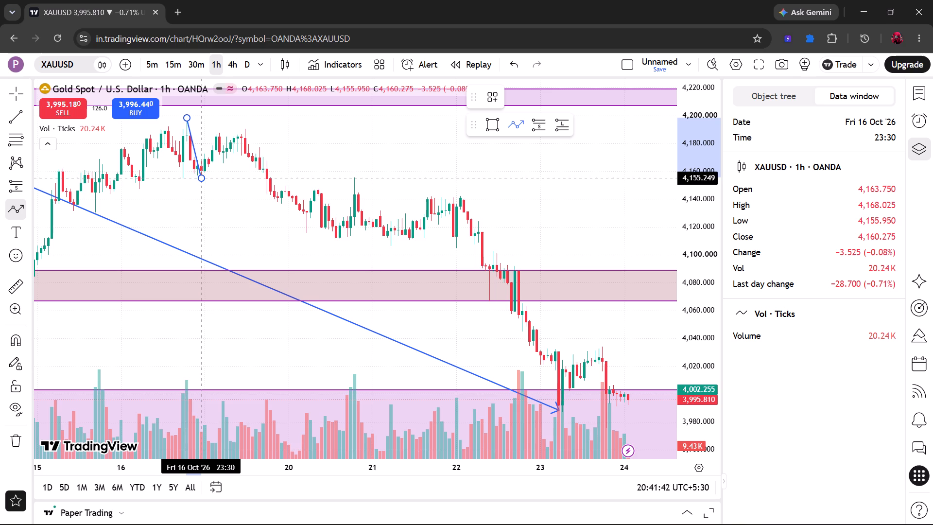
{"action": "left_click", "coordinate": [244, 127]}
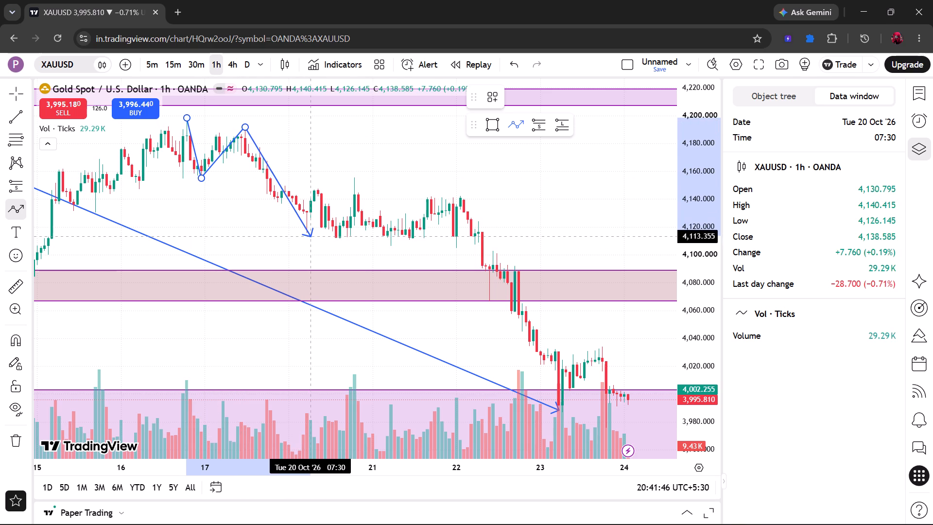
{"action": "left_click", "coordinate": [335, 241]}
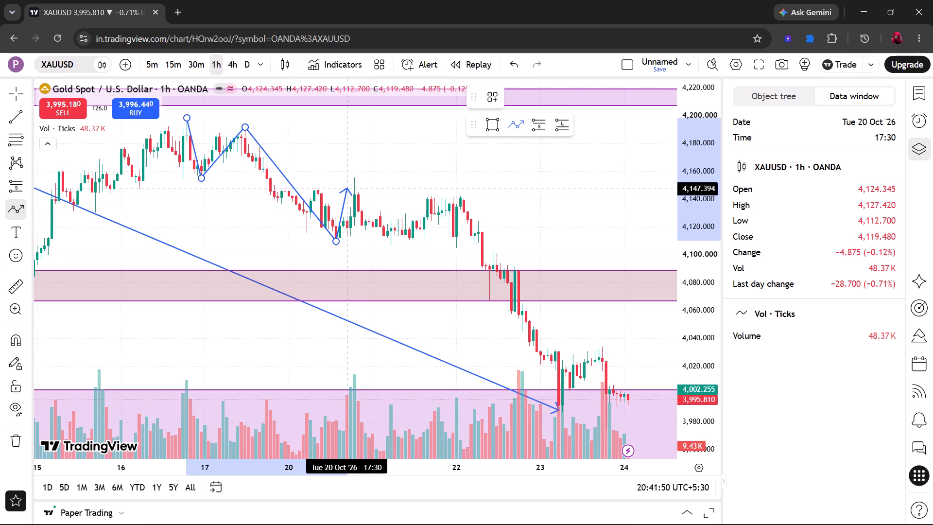
{"action": "left_click", "coordinate": [354, 177]}
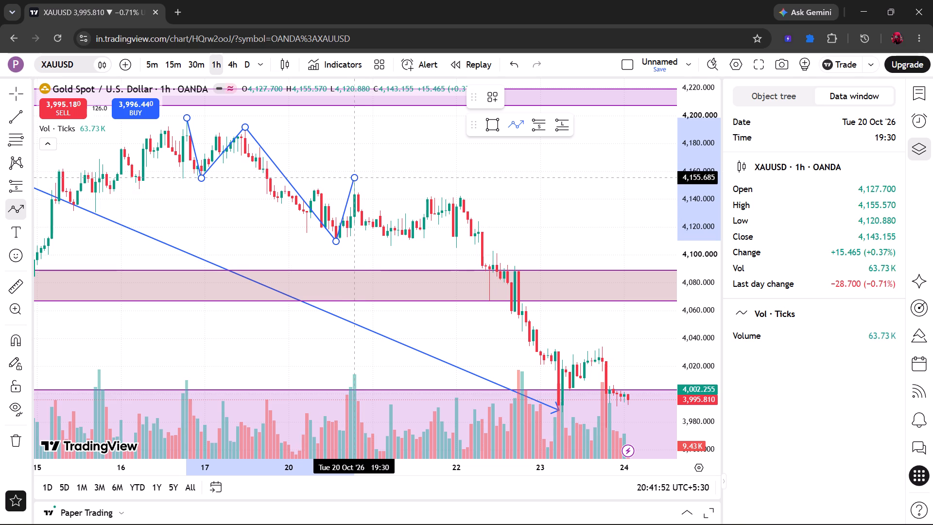